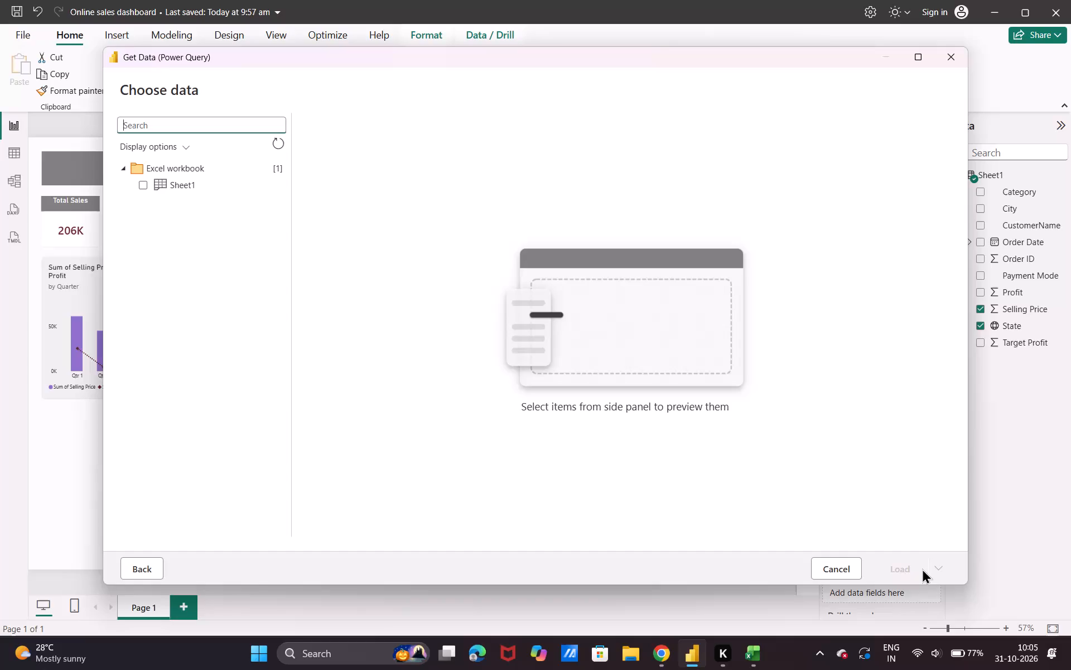
# Load Sheet1 from the Excel workbook into the report.
pyautogui.click(422, 260)
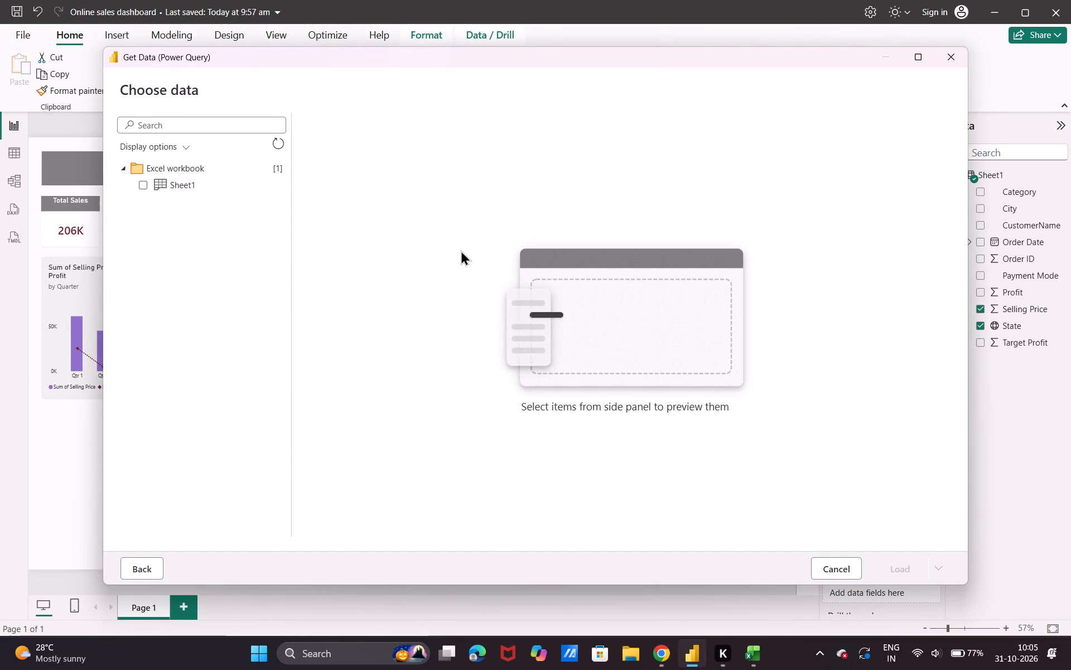
pyautogui.click(138, 185)
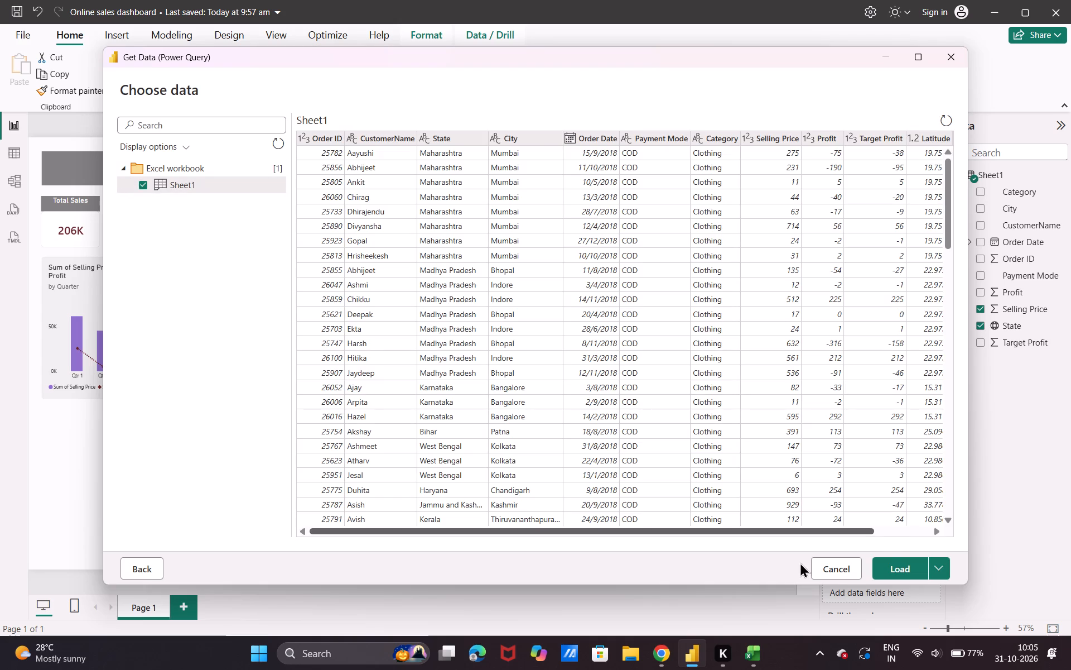
pyautogui.click(911, 566)
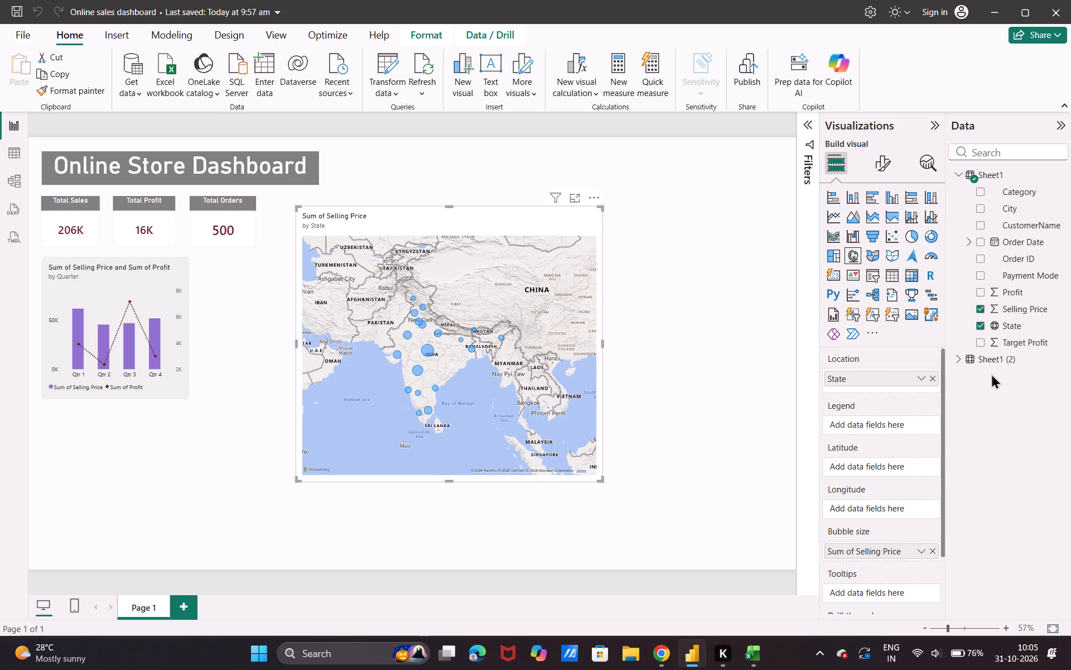
# Assign Latitude and Longitude from Sheet1 (2) to the map visual's latitude and longitude fields.
pyautogui.click(961, 355)
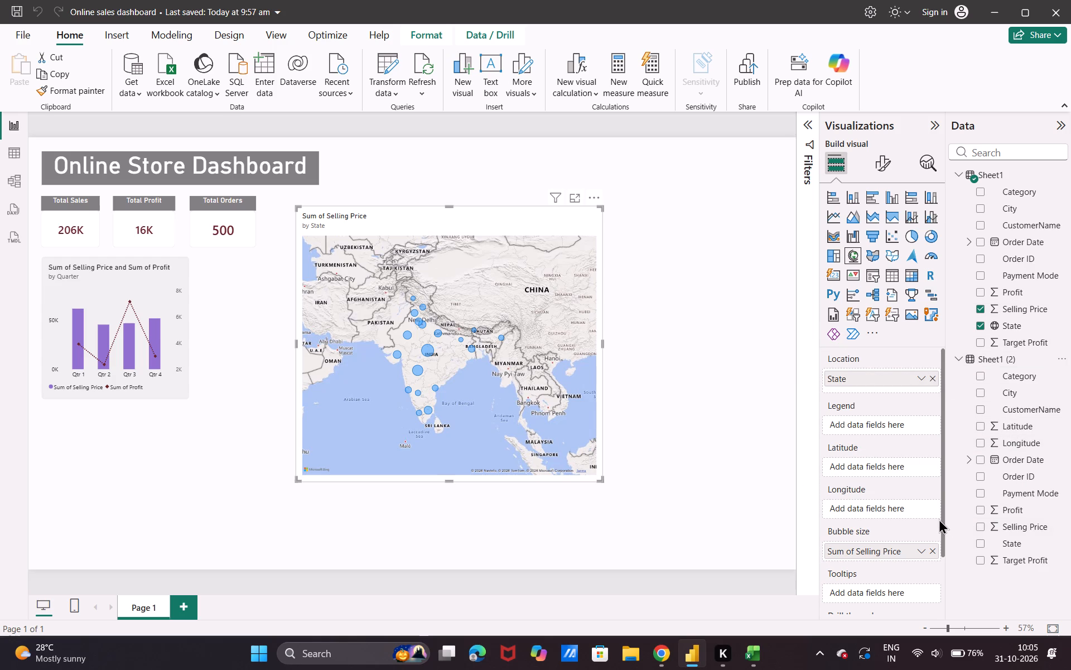
pyautogui.moveTo(1025, 420); pyautogui.dragTo(925, 431)
pyautogui.moveTo(925, 431); pyautogui.dragTo(907, 463)
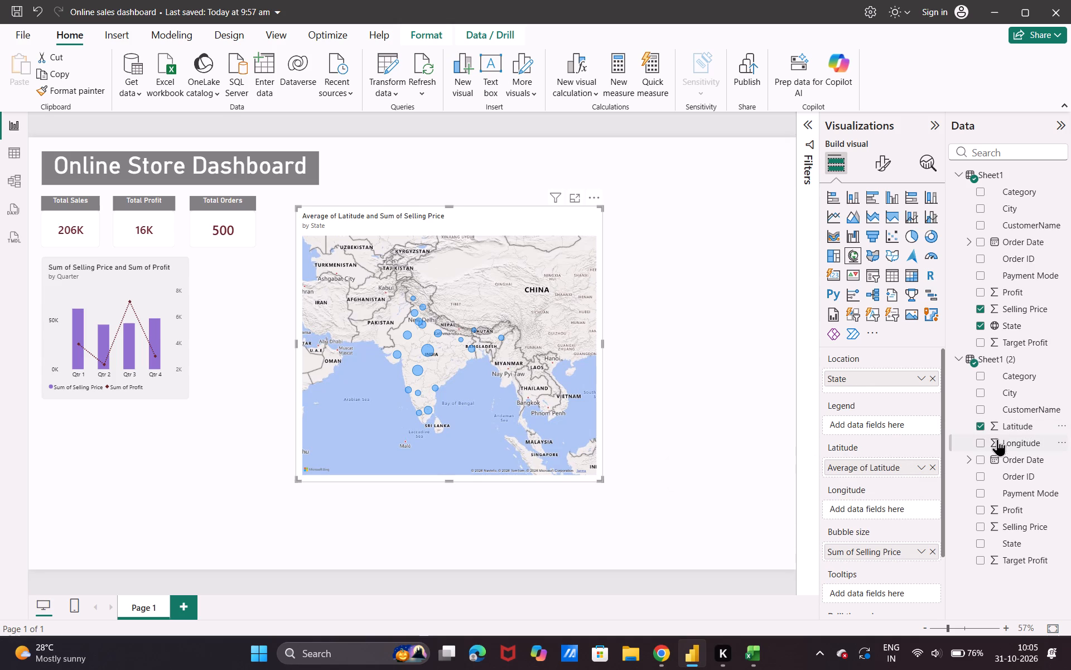
pyautogui.moveTo(1001, 442); pyautogui.dragTo(893, 510)
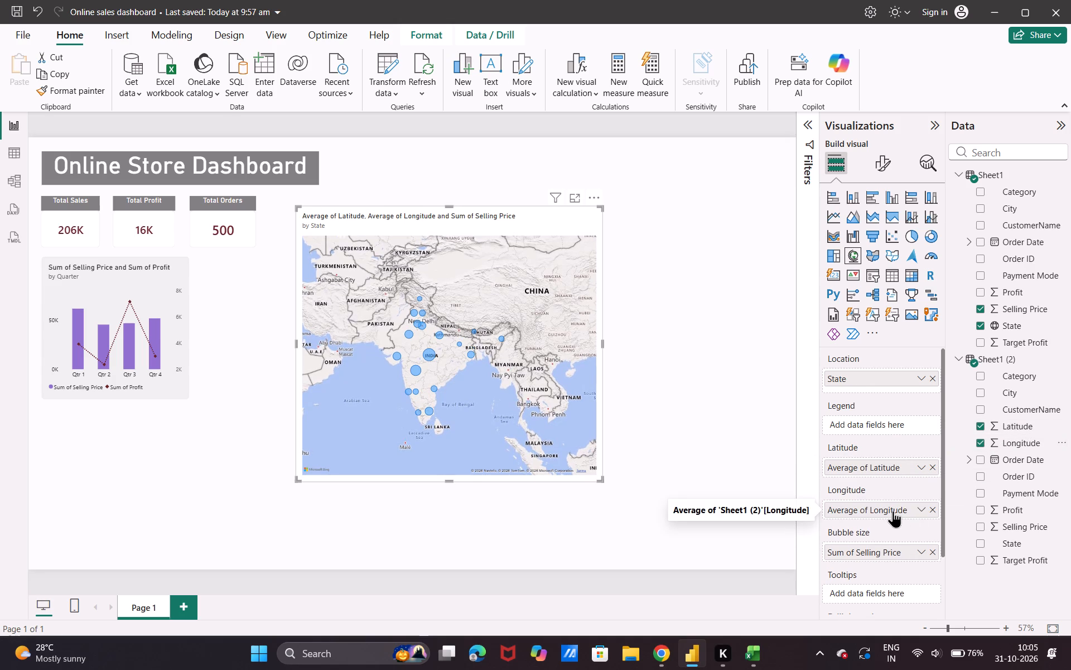
pyautogui.click(911, 484)
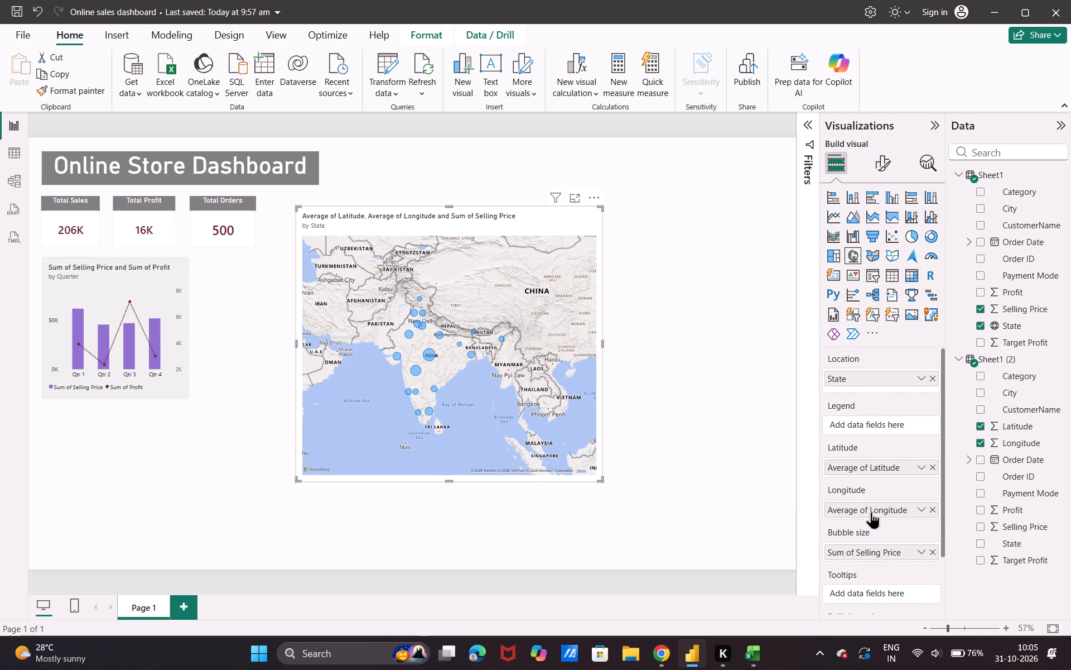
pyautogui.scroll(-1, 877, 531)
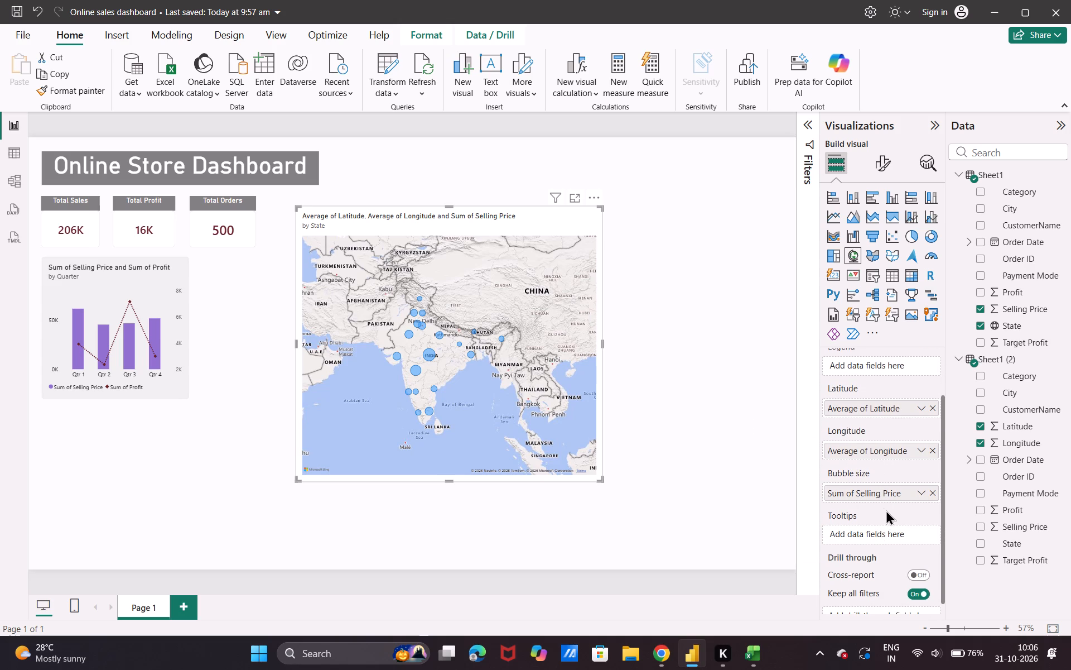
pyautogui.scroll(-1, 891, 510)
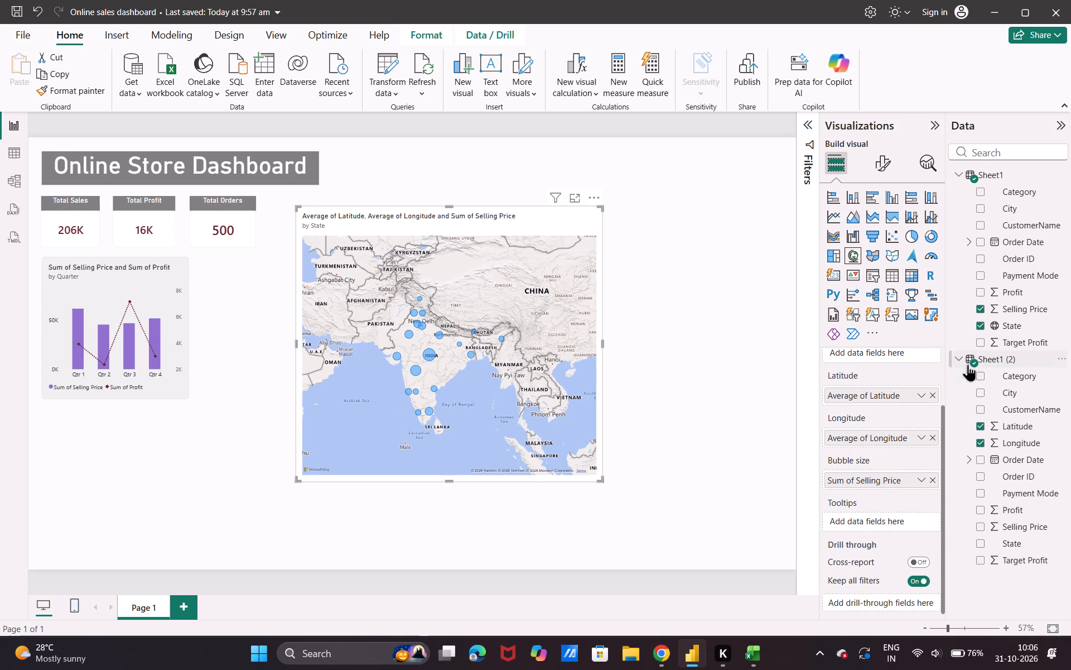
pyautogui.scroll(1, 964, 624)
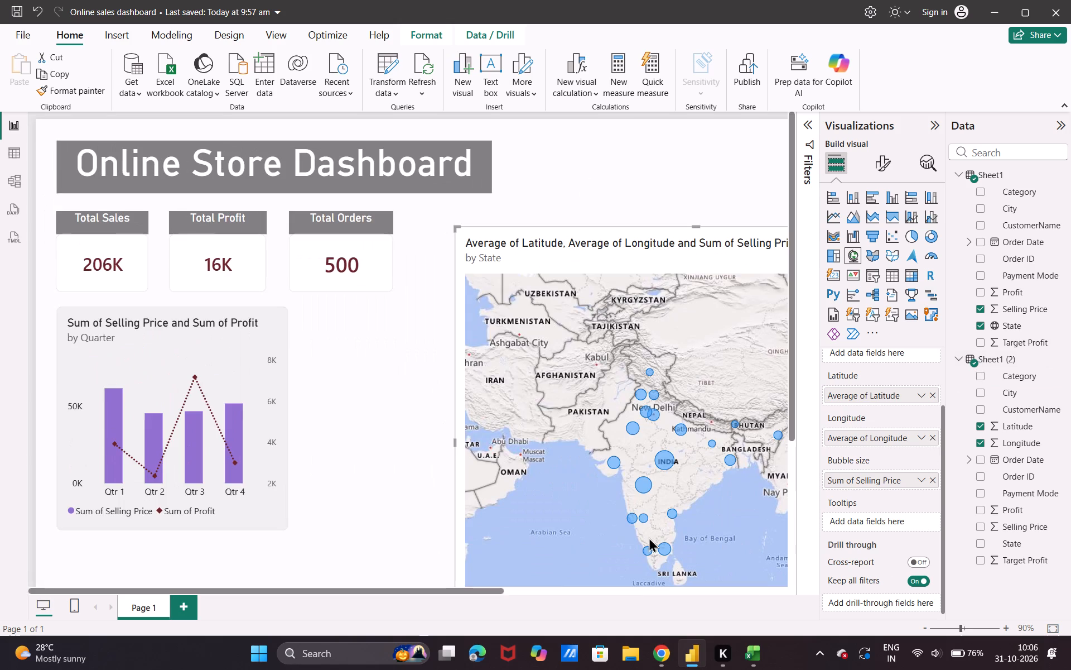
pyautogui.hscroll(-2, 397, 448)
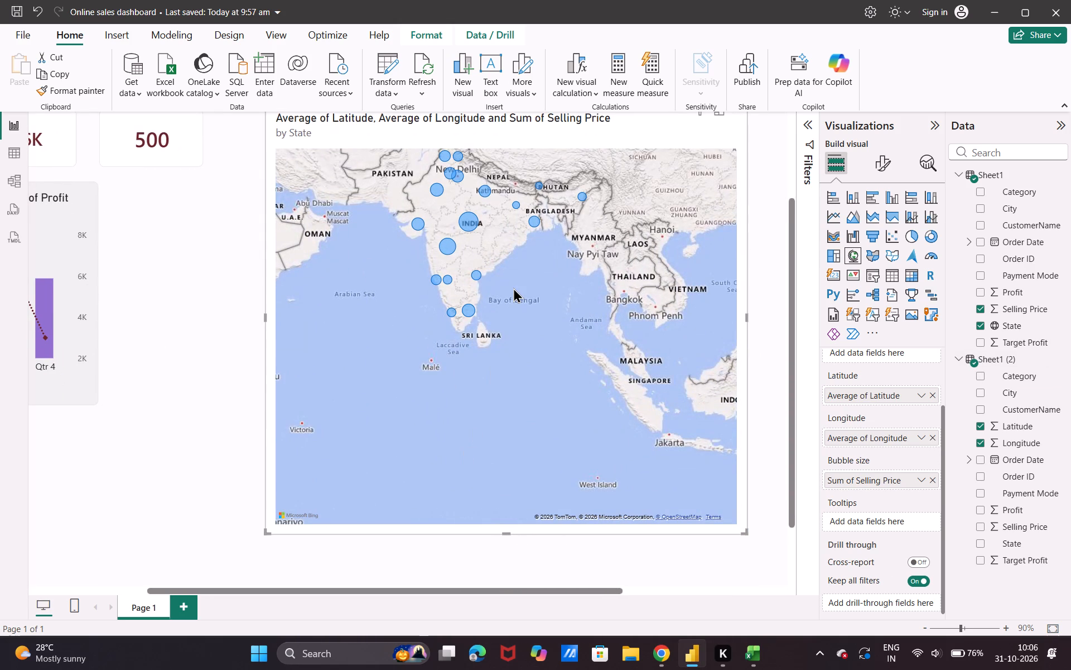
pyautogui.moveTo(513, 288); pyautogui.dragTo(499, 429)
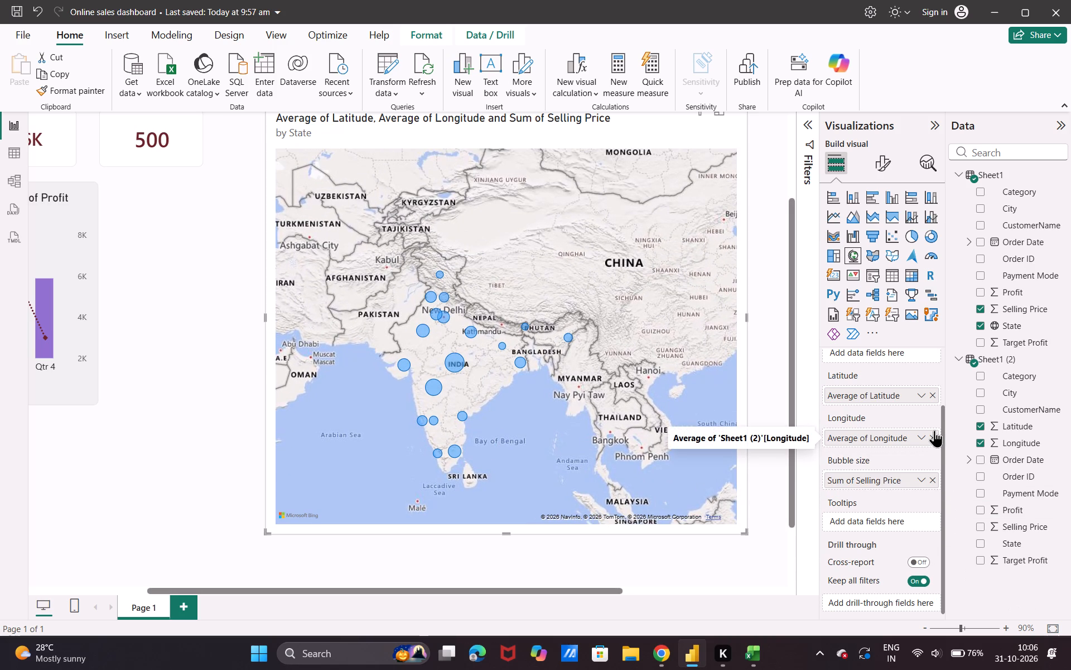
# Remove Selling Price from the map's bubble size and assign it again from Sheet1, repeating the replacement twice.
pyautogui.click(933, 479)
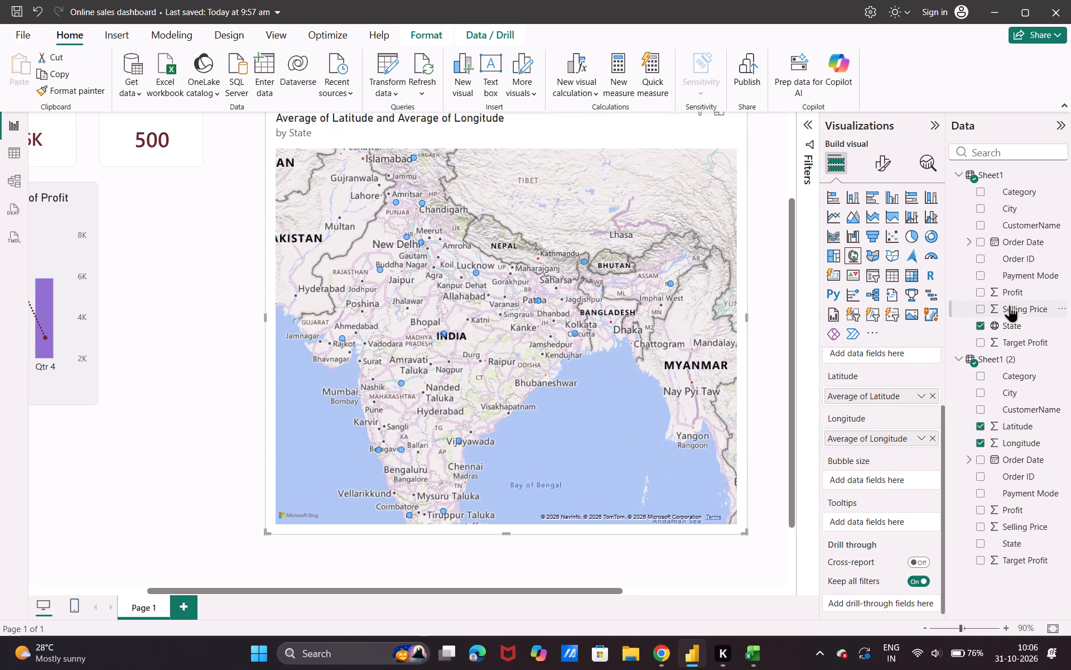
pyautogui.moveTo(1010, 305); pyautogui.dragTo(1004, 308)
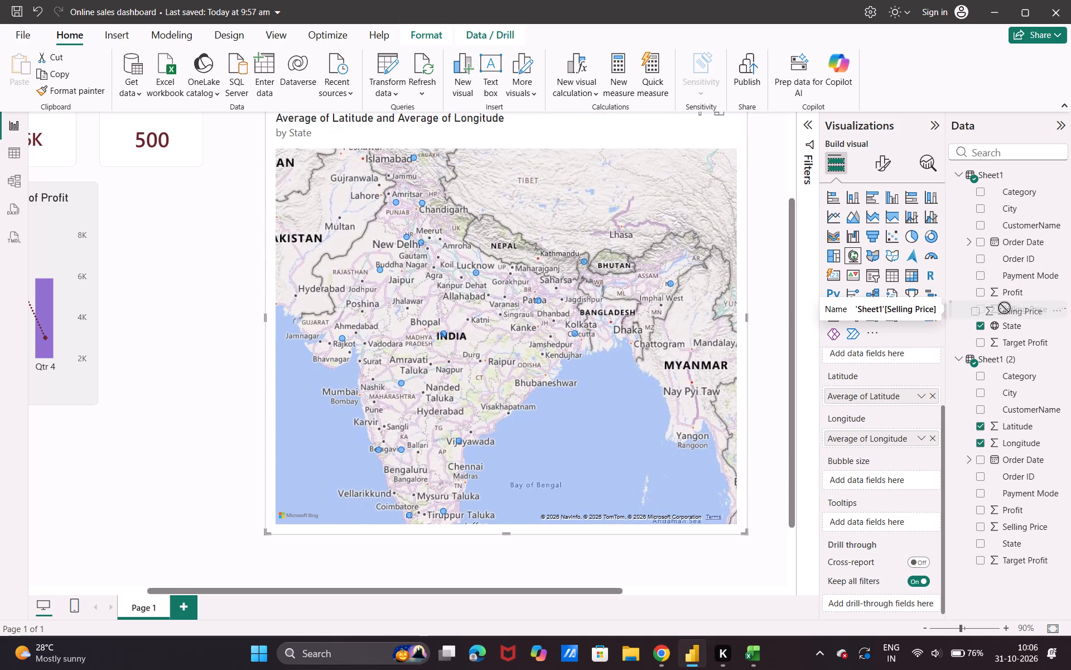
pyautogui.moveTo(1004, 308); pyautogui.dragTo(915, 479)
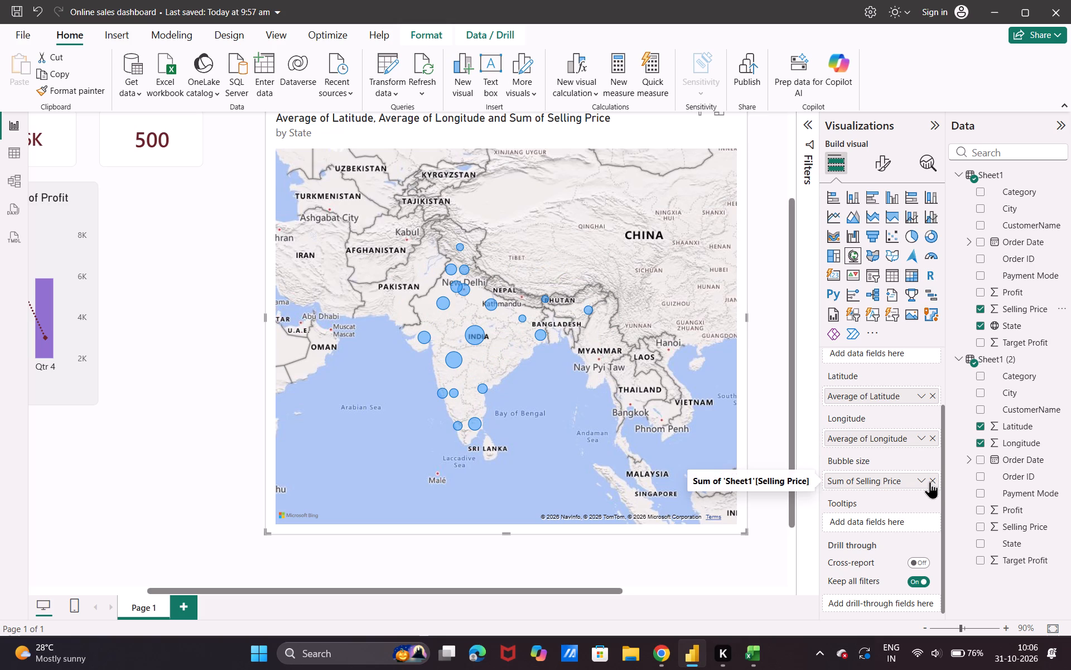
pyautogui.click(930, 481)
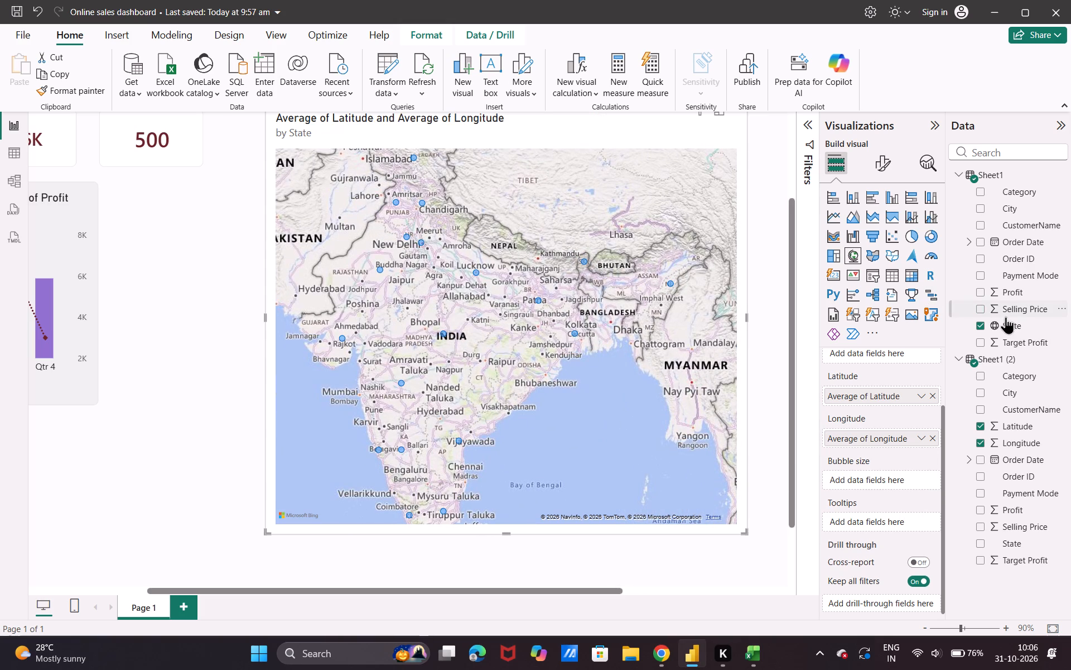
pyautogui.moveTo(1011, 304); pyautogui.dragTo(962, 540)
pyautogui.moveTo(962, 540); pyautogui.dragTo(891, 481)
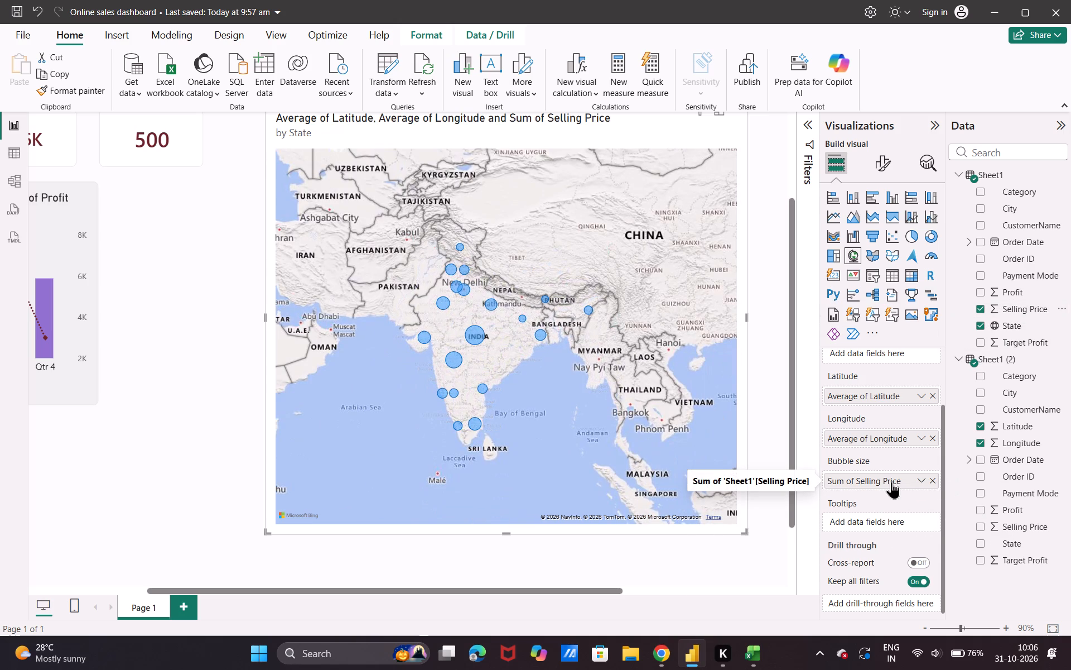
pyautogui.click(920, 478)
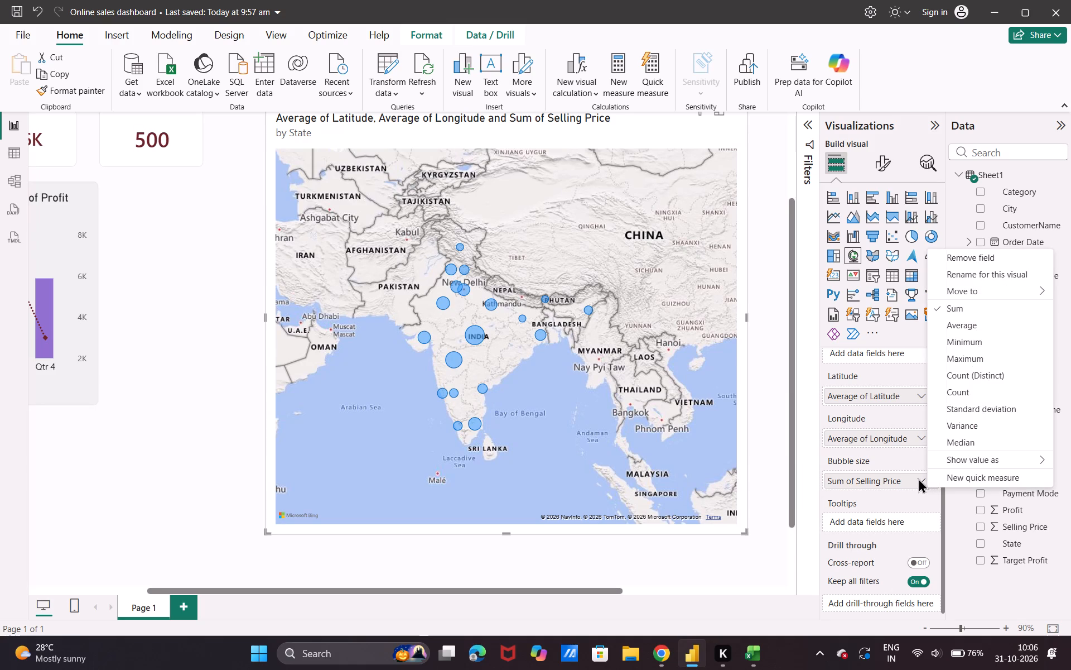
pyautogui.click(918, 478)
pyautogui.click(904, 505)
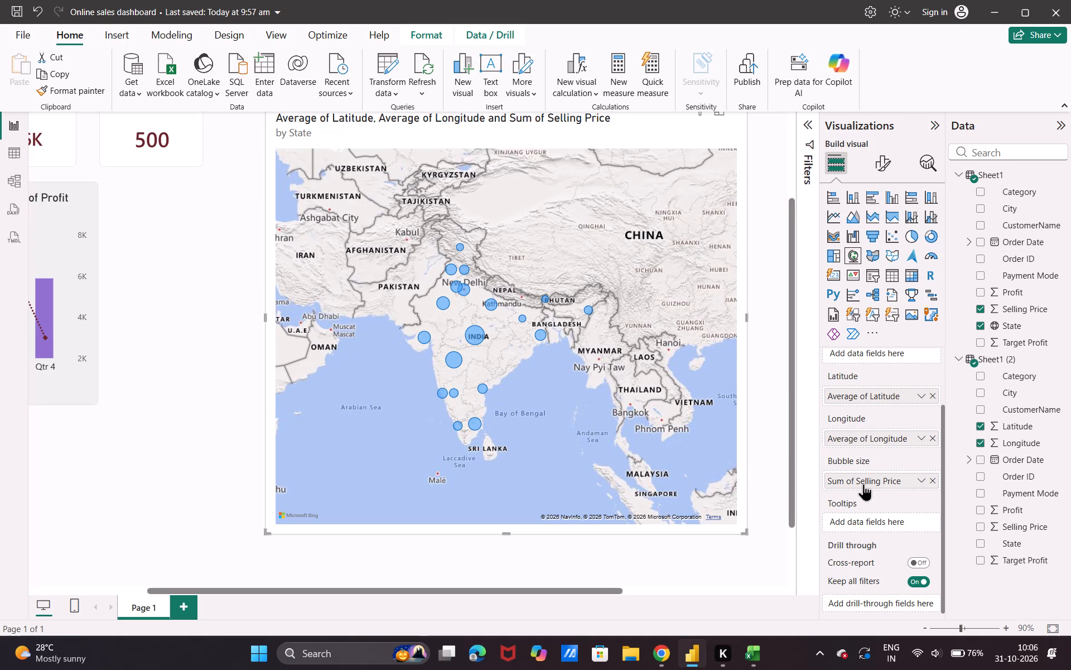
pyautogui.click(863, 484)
# Deselect the map visual and save the report.
pyautogui.click(774, 433)
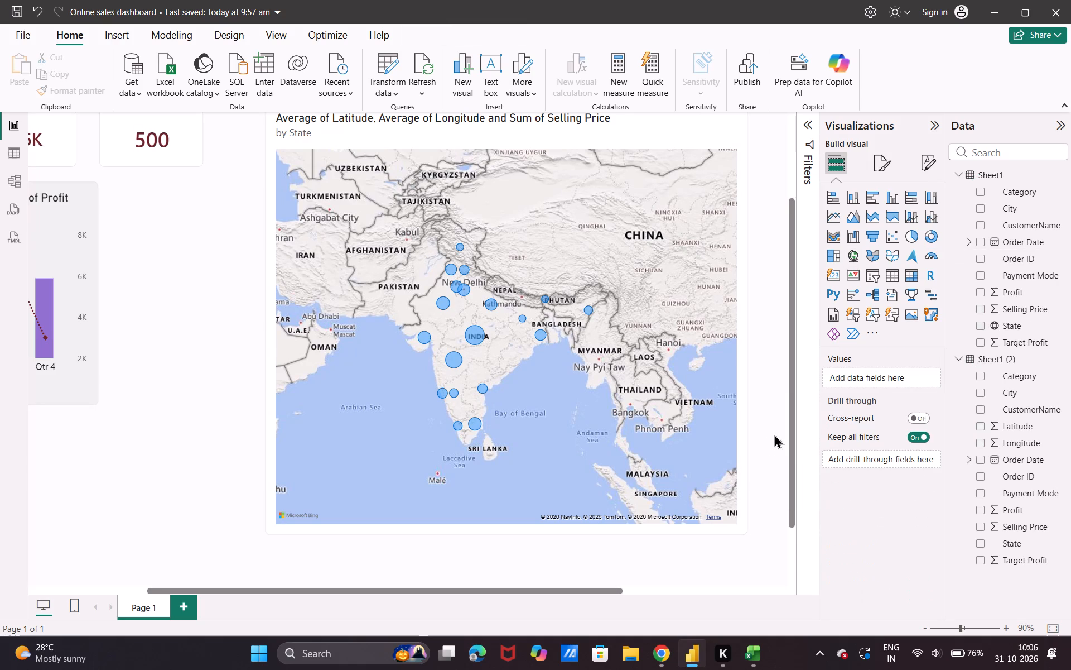
pyautogui.hotkey('ctrl', 's')
# Remove the State field from the map visual's location.
pyautogui.click(581, 299)
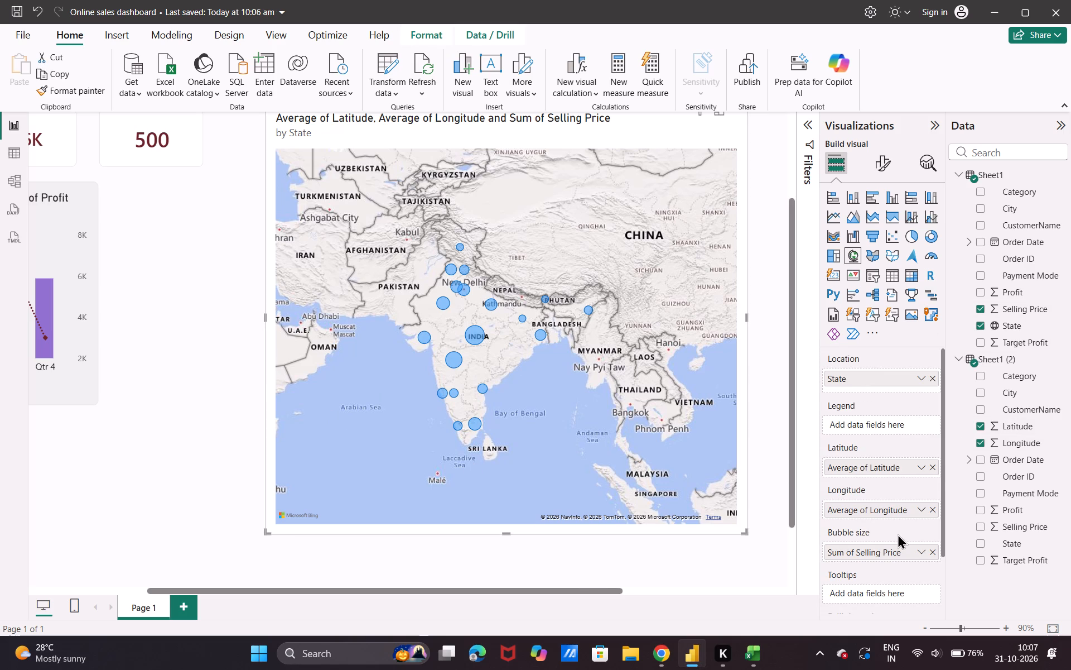
pyautogui.scroll(1, 887, 484)
pyautogui.click(908, 378)
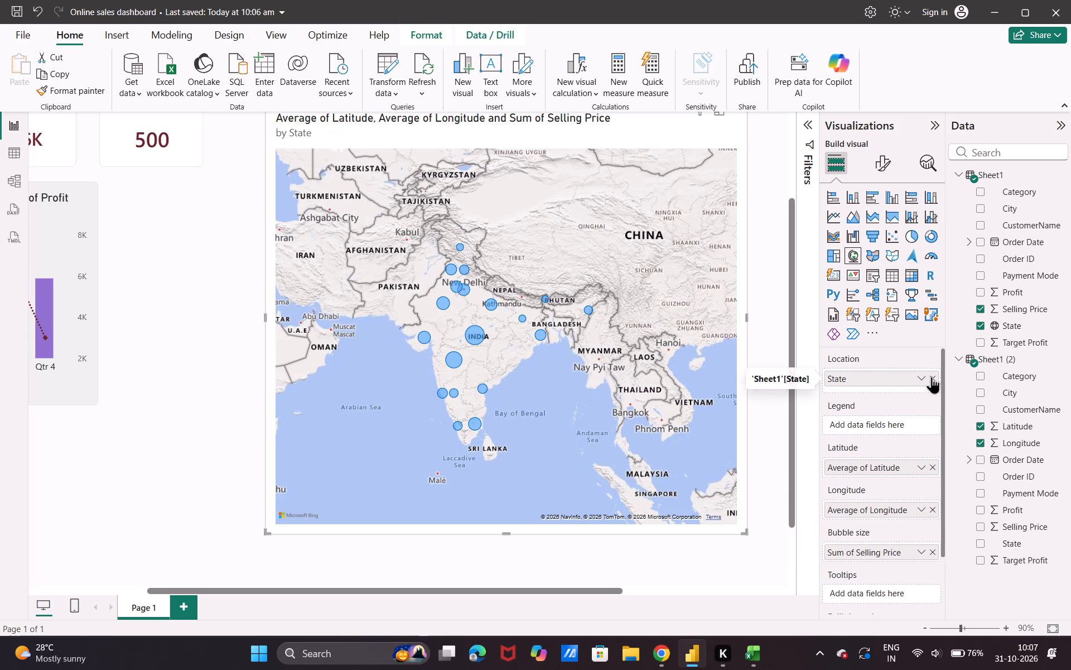
pyautogui.click(932, 376)
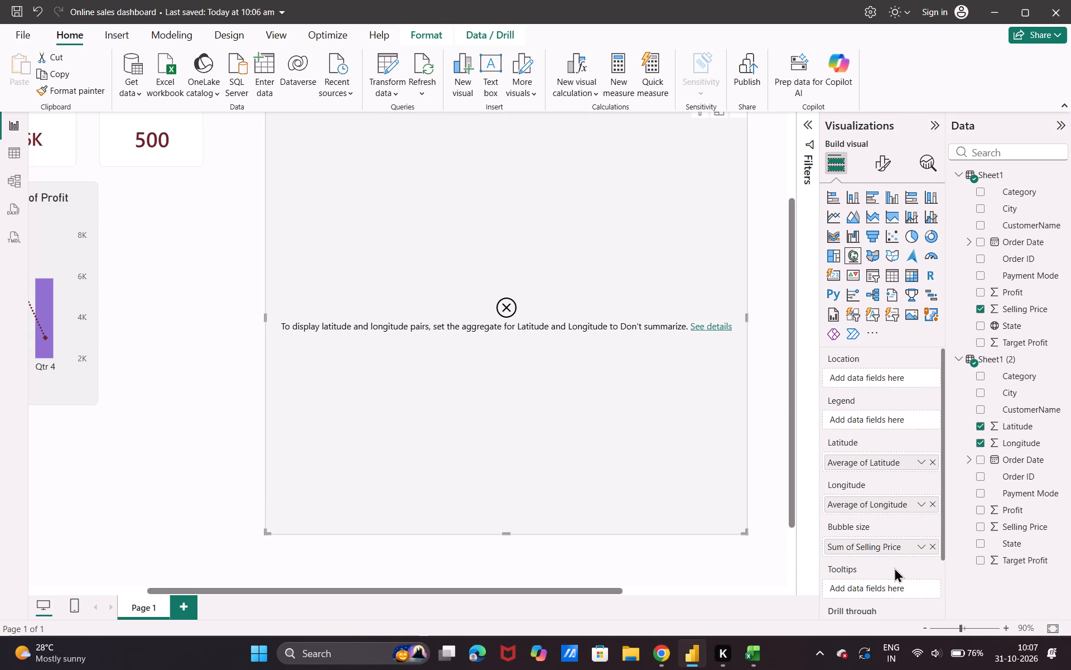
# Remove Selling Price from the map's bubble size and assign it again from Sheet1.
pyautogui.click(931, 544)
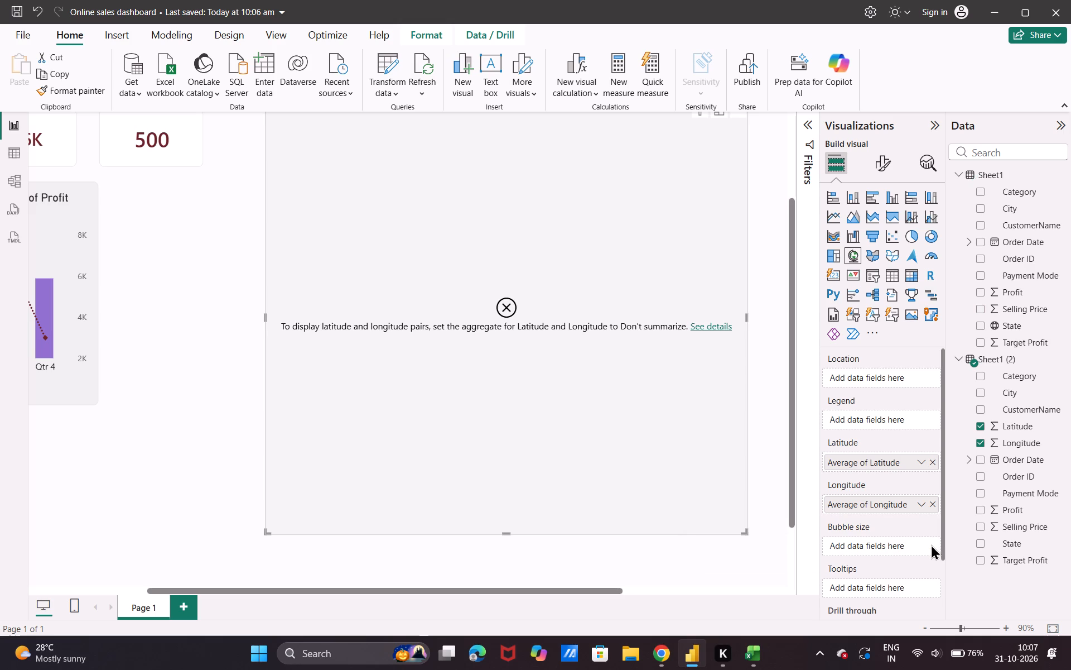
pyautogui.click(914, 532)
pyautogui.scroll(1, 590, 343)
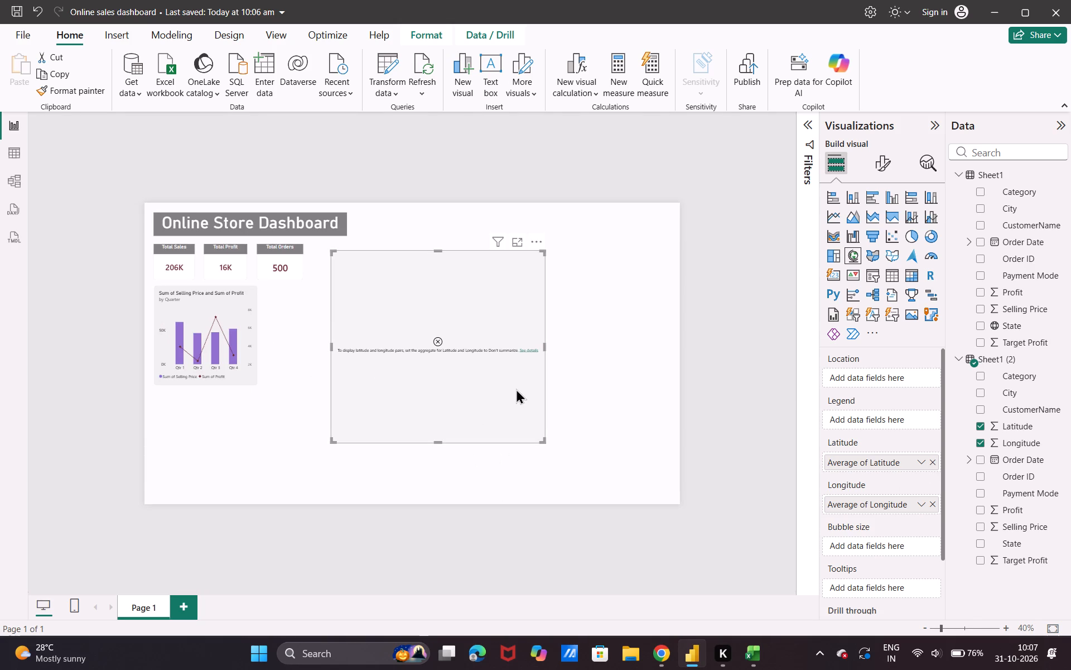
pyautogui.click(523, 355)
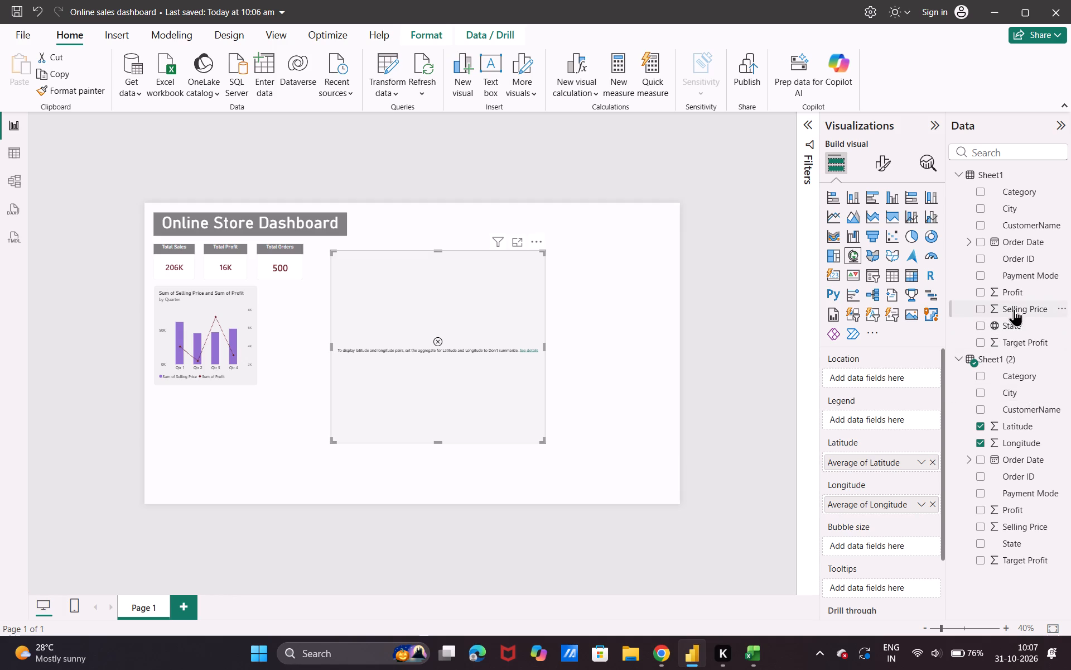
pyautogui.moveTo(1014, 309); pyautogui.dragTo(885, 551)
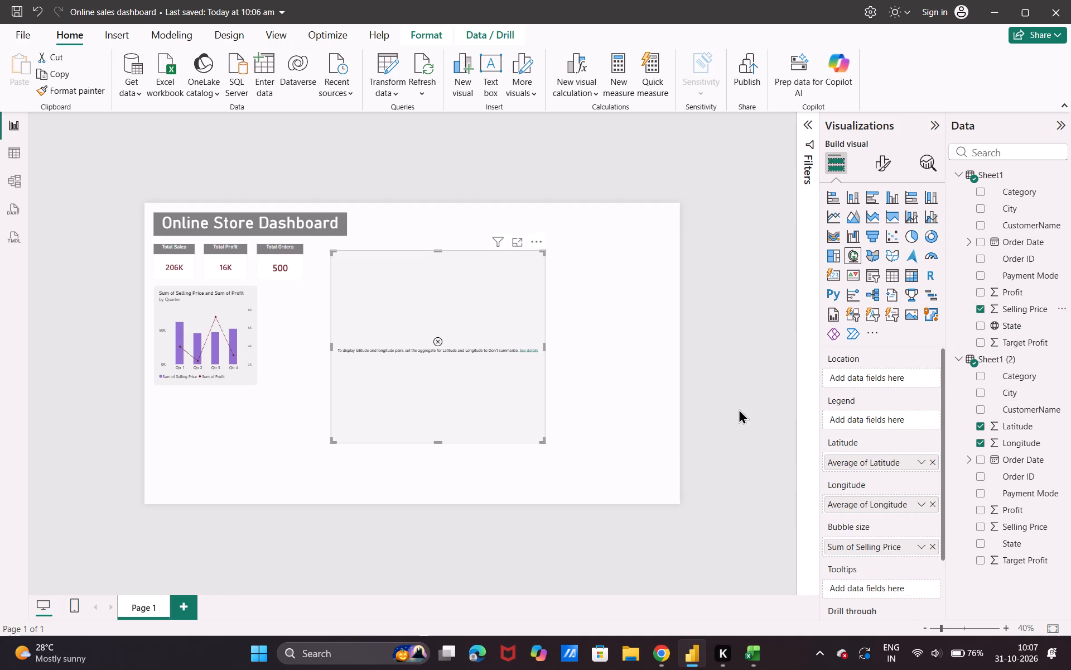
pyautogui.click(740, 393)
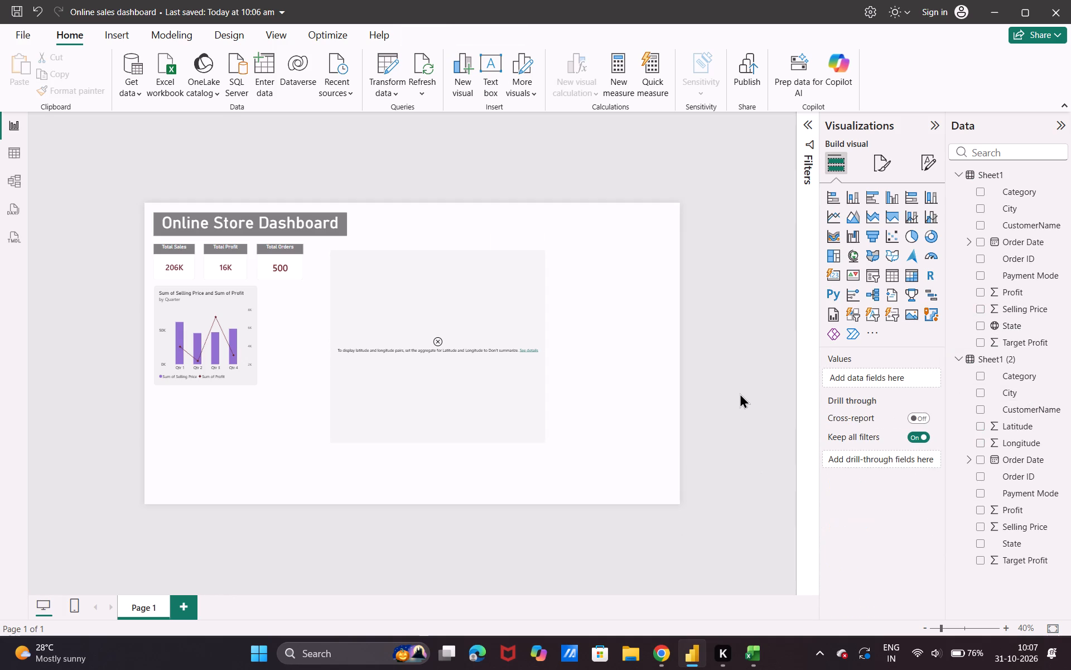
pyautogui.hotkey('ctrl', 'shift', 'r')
# Save the report with the map visual deselected.
pyautogui.click(199, 143)
pyautogui.click(266, 160)
pyautogui.hotkey('ctrl', 's')
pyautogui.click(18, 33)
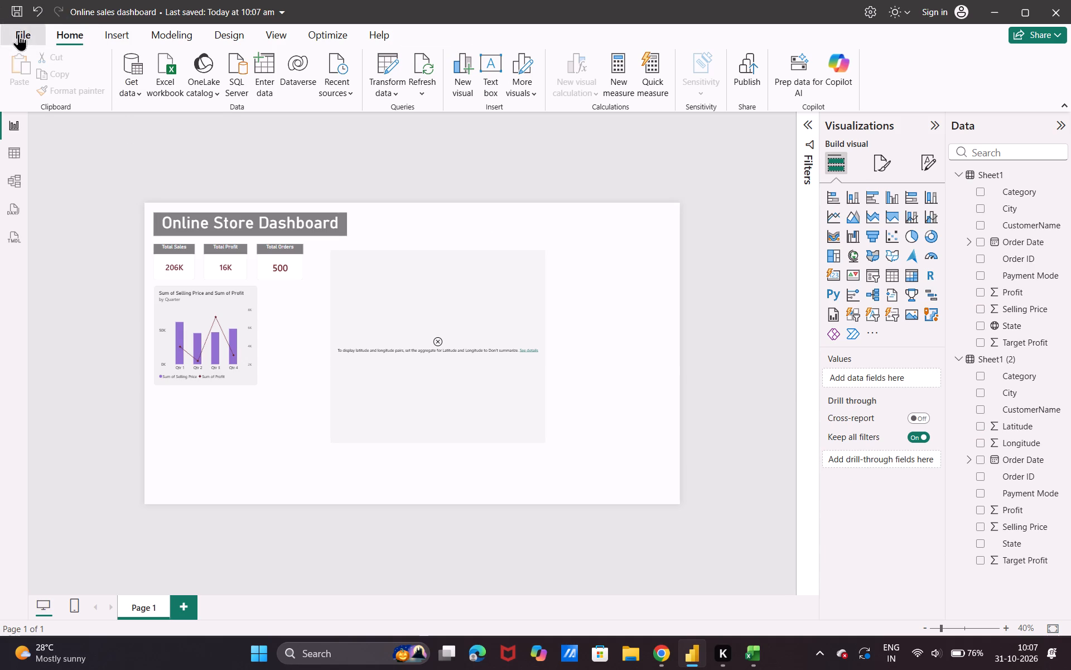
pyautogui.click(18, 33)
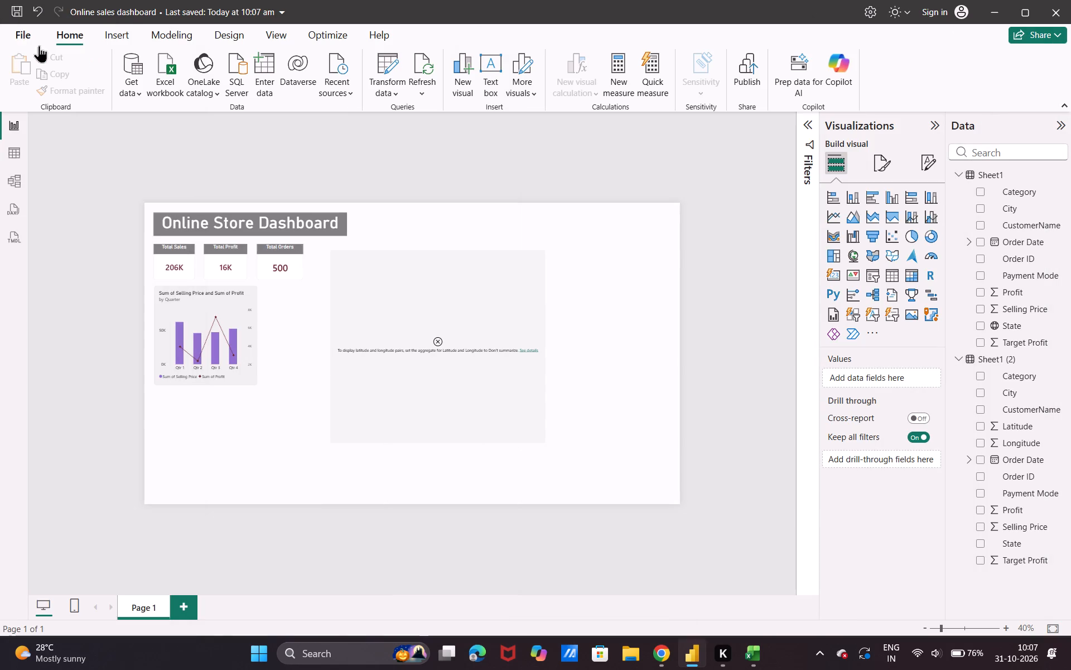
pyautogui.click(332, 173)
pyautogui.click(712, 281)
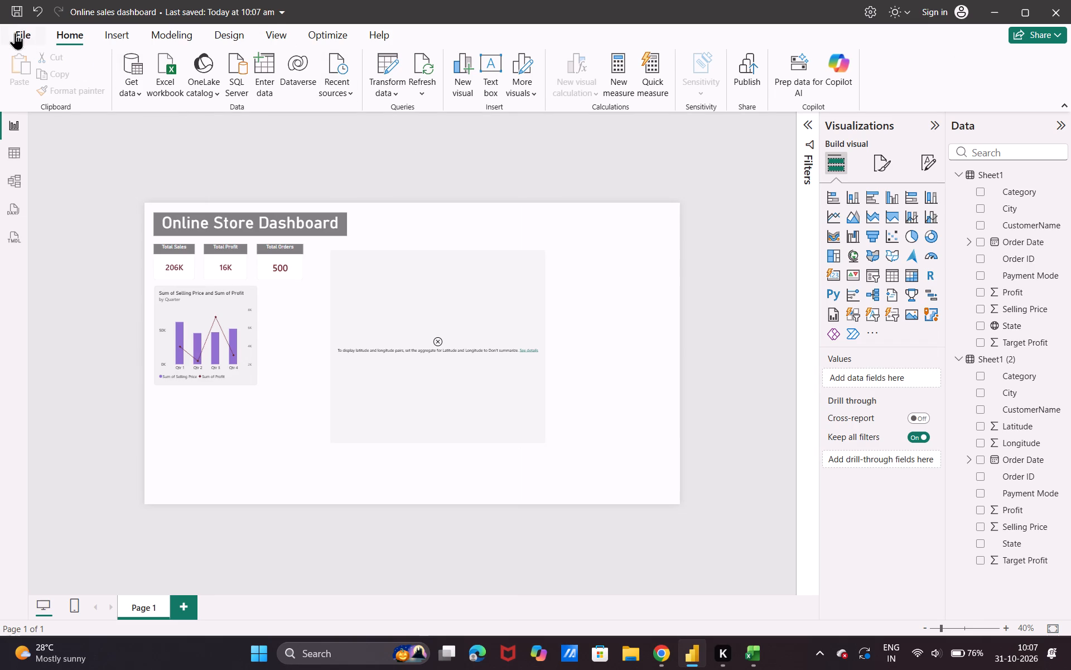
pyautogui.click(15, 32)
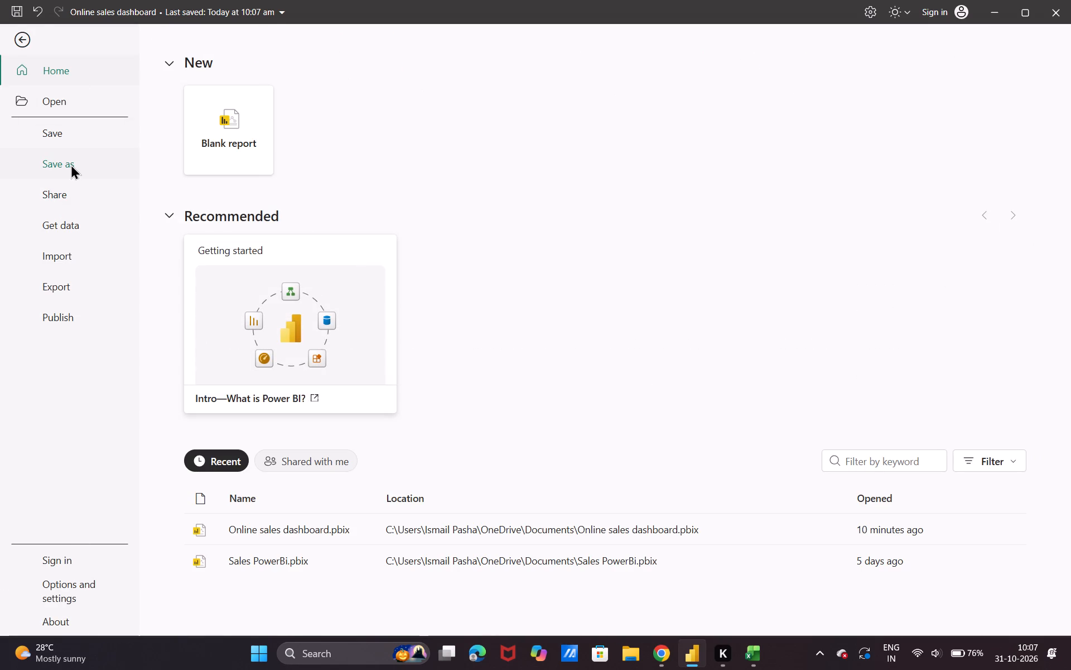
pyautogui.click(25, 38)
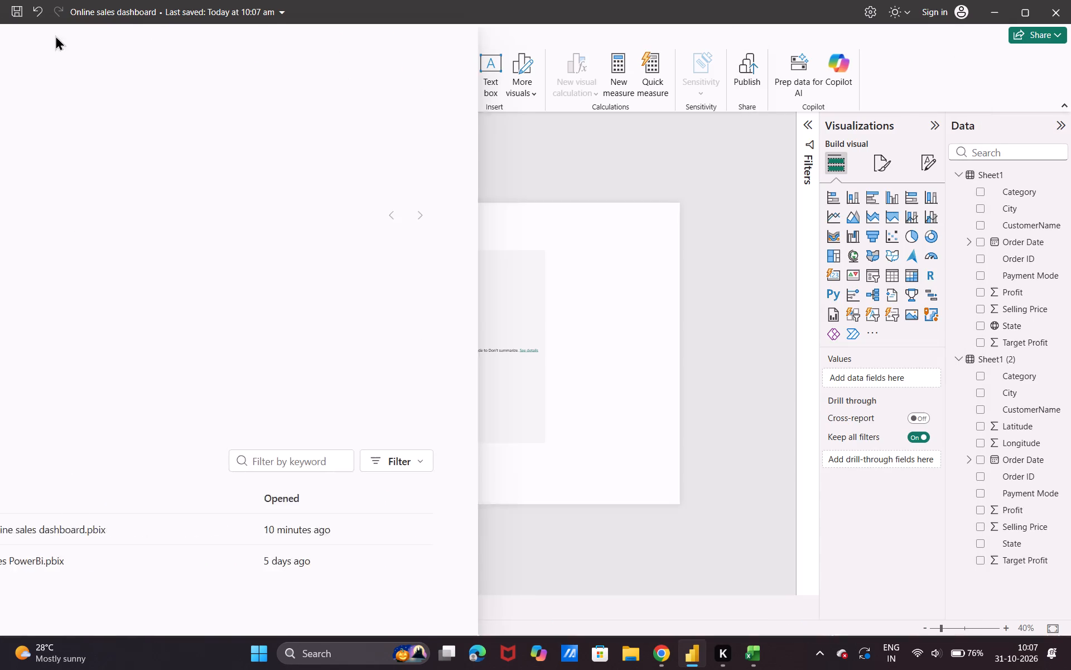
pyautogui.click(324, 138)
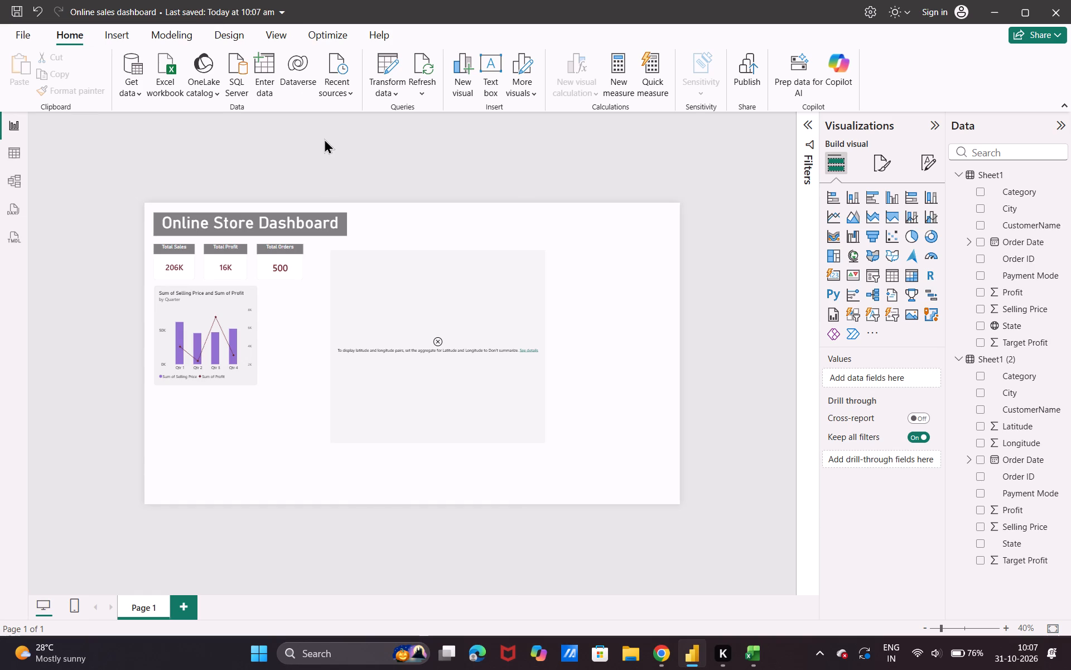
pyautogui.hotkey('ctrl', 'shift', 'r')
# Close the report window, relaunch Power BI Desktop and reopen the recent file Online sales dashboard.pbix.
pyautogui.click(1070, 22)
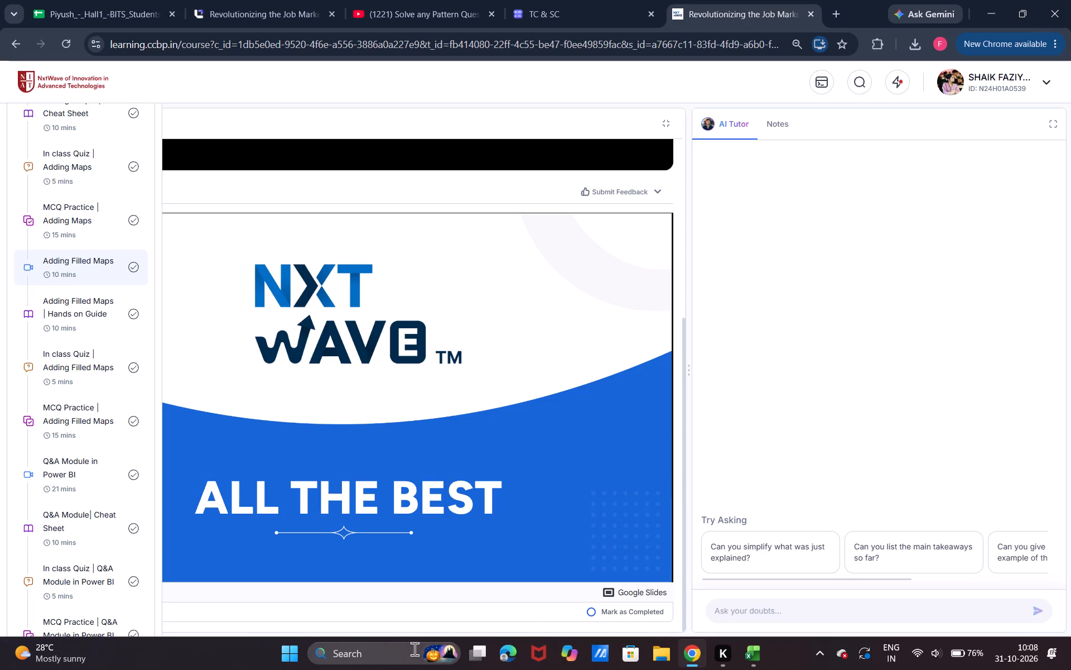
pyautogui.click(414, 649)
pyautogui.click(406, 564)
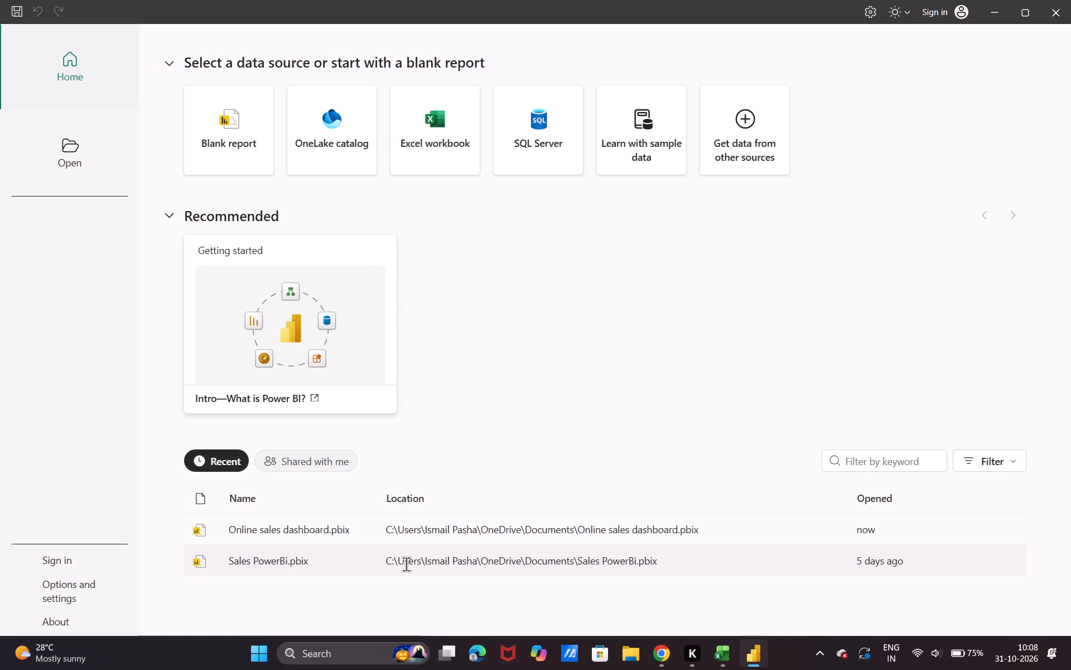
pyautogui.click(304, 527)
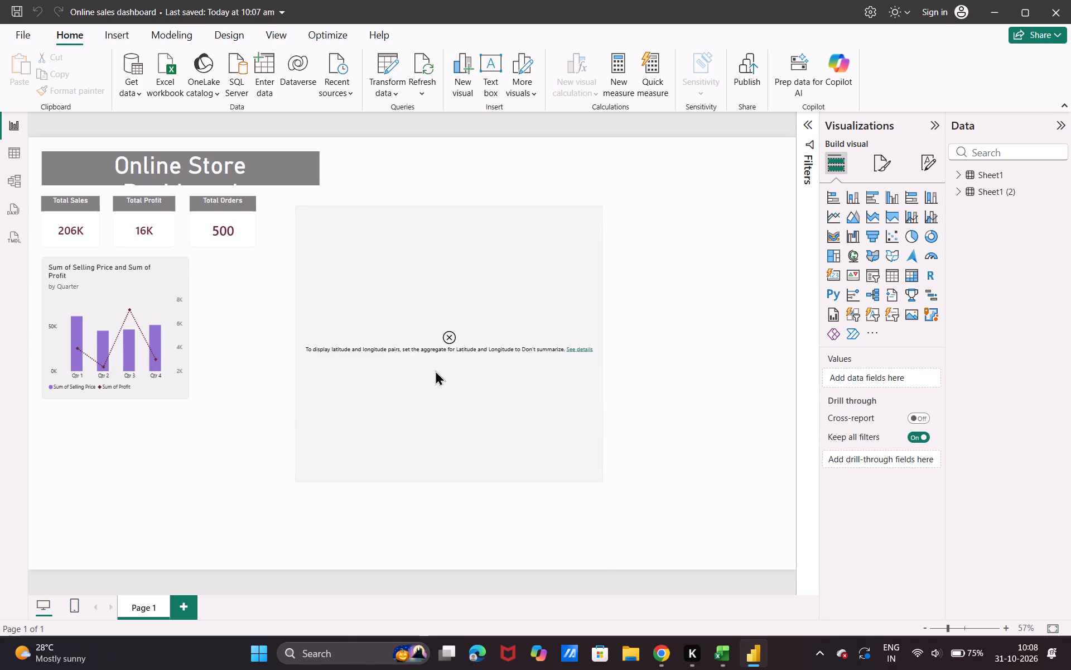
# Review the technical details of the map visual's display error, including the underlying error, and close them.
pyautogui.click(586, 353)
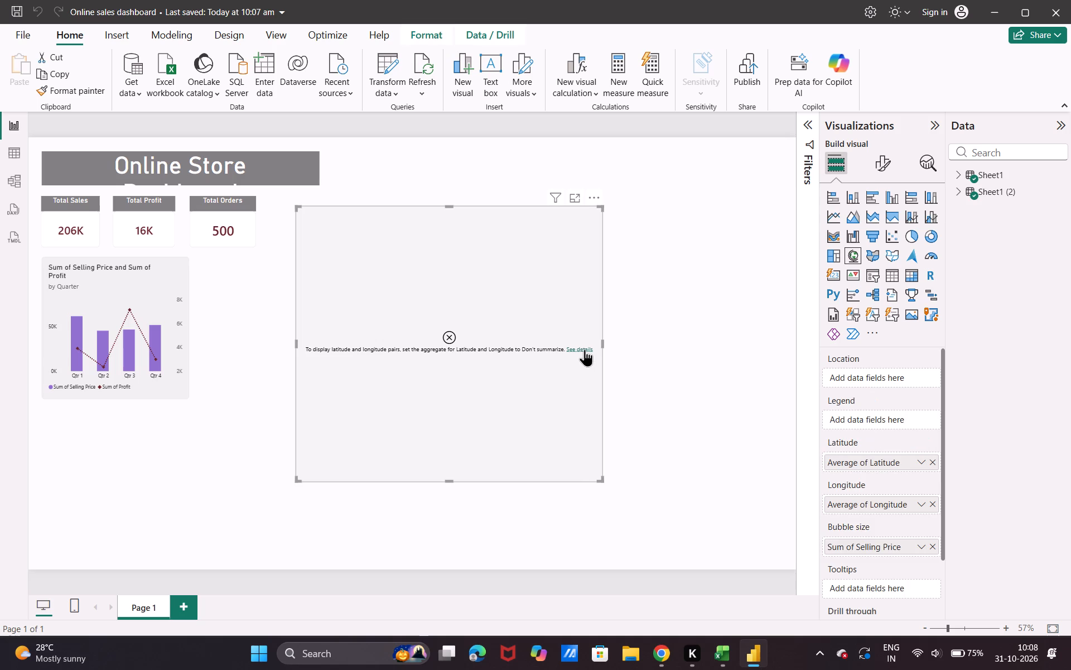
pyautogui.click(585, 349)
pyautogui.click(360, 331)
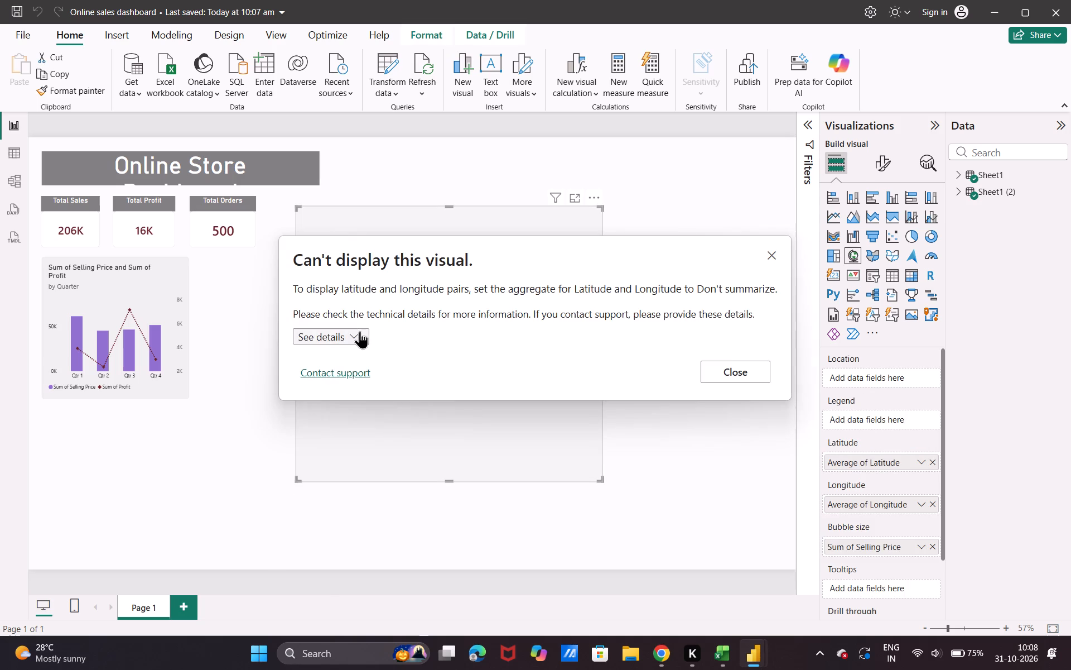
pyautogui.click(467, 447)
pyautogui.scroll(1, 467, 447)
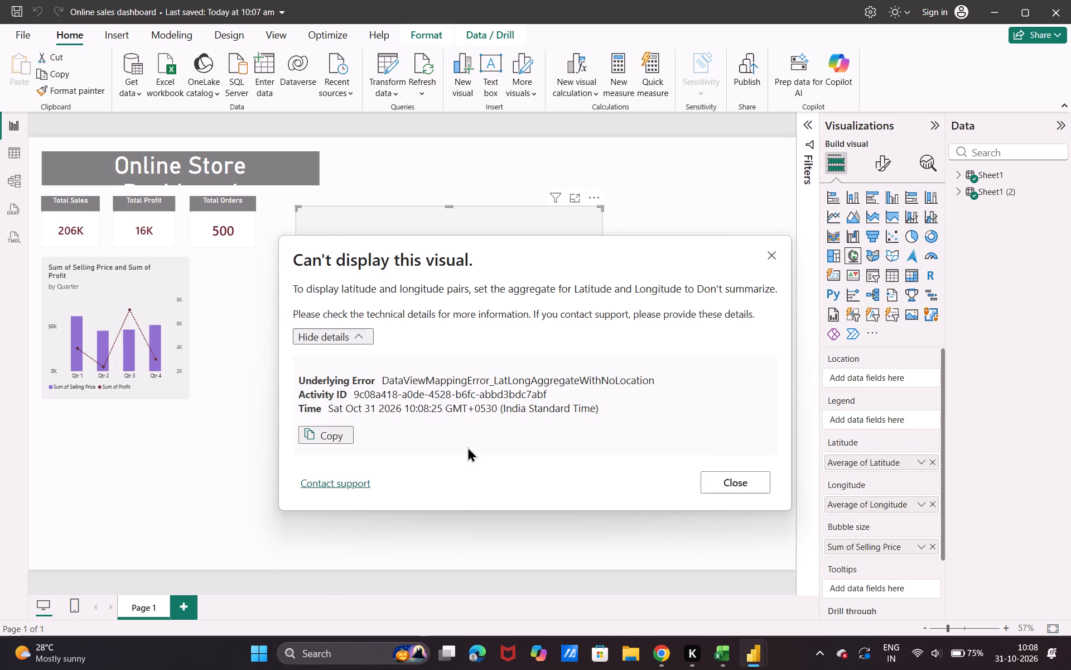
pyautogui.scroll(1, 467, 447)
pyautogui.click(705, 482)
# Examine the map visual's field assignments from location through tooltips.
pyautogui.click(550, 360)
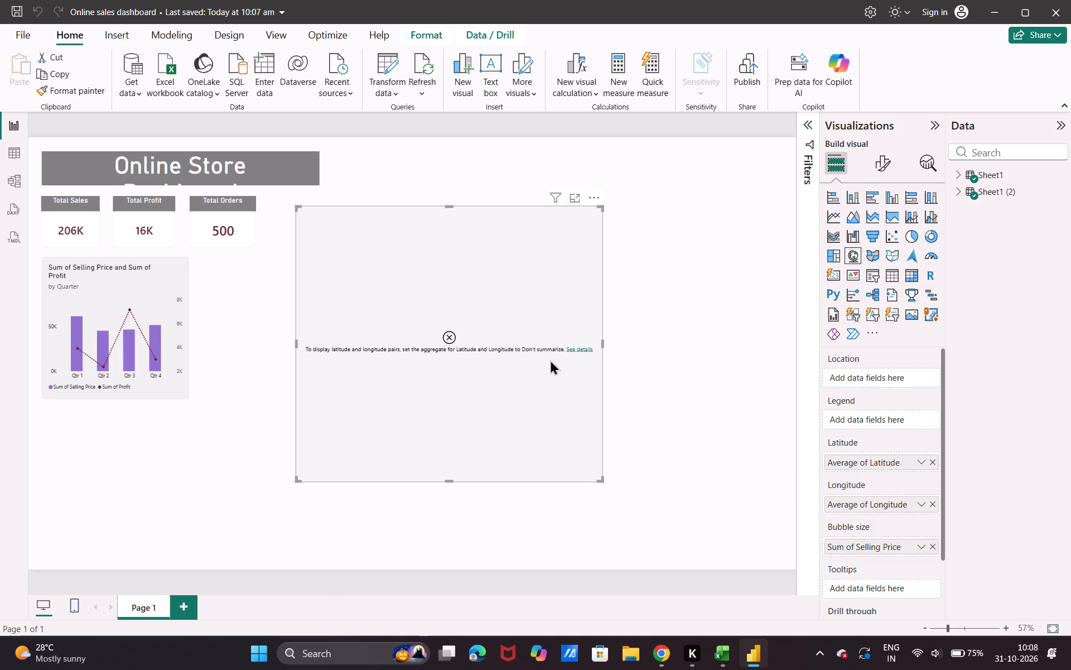
pyautogui.click(443, 339)
pyautogui.click(881, 374)
pyautogui.scroll(2, 881, 374)
pyautogui.click(899, 427)
pyautogui.scroll(-1, 869, 502)
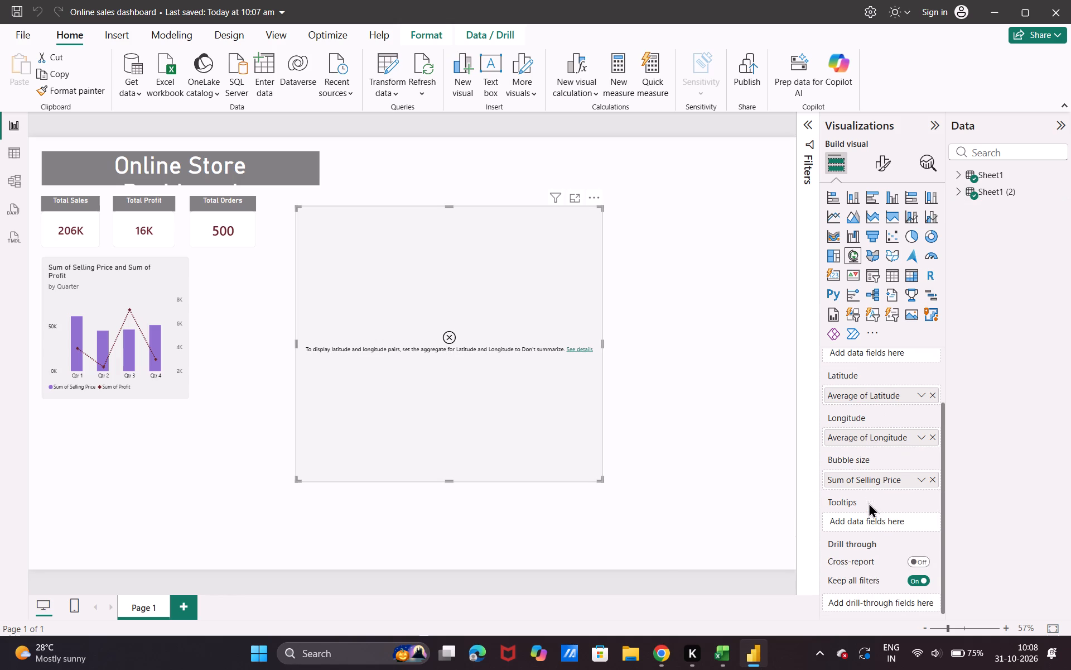
pyautogui.click(875, 523)
pyautogui.scroll(2, 875, 523)
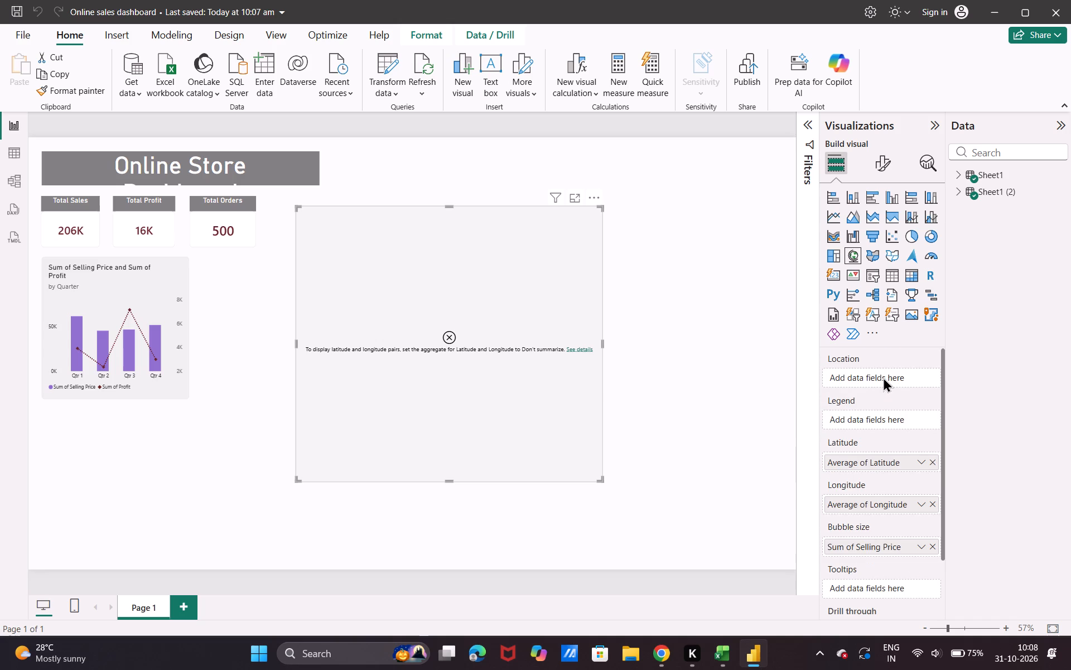
pyautogui.click(883, 374)
pyautogui.click(501, 293)
pyautogui.click(467, 374)
# Copy the technical details of the map visual's error and try to paste them into the report.
pyautogui.click(580, 350)
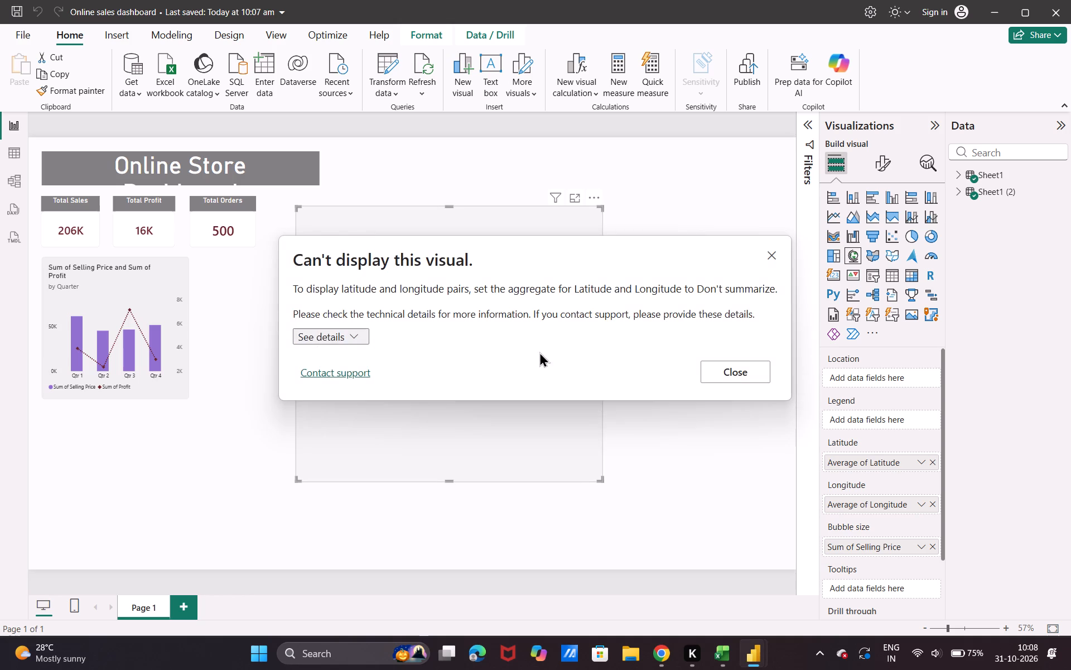
pyautogui.click(342, 343)
pyautogui.click(344, 428)
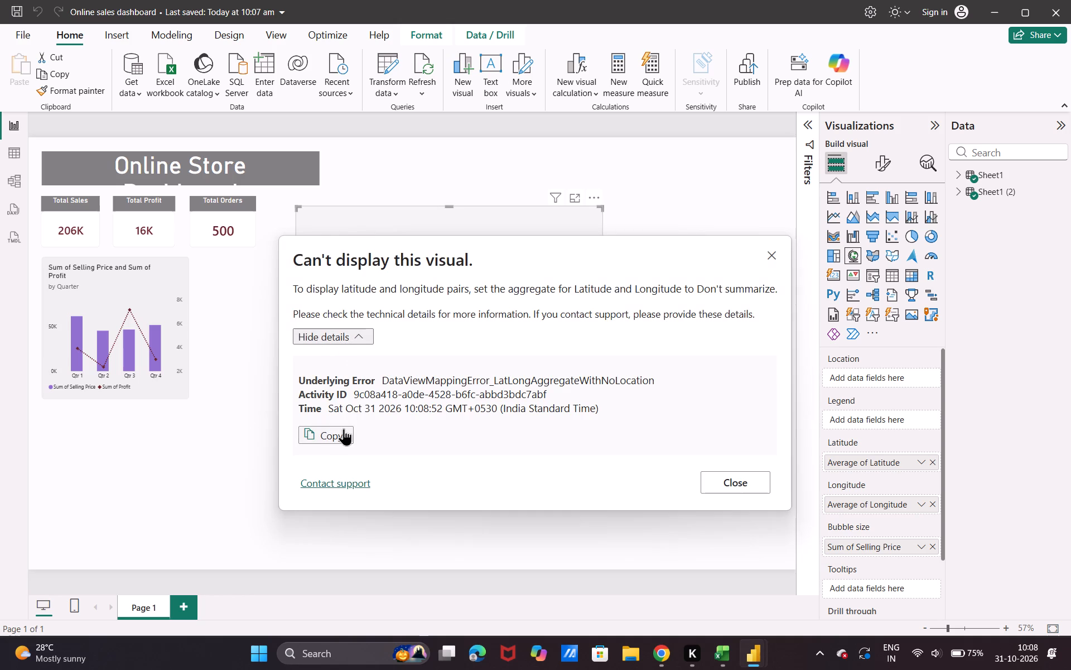
pyautogui.click(534, 390)
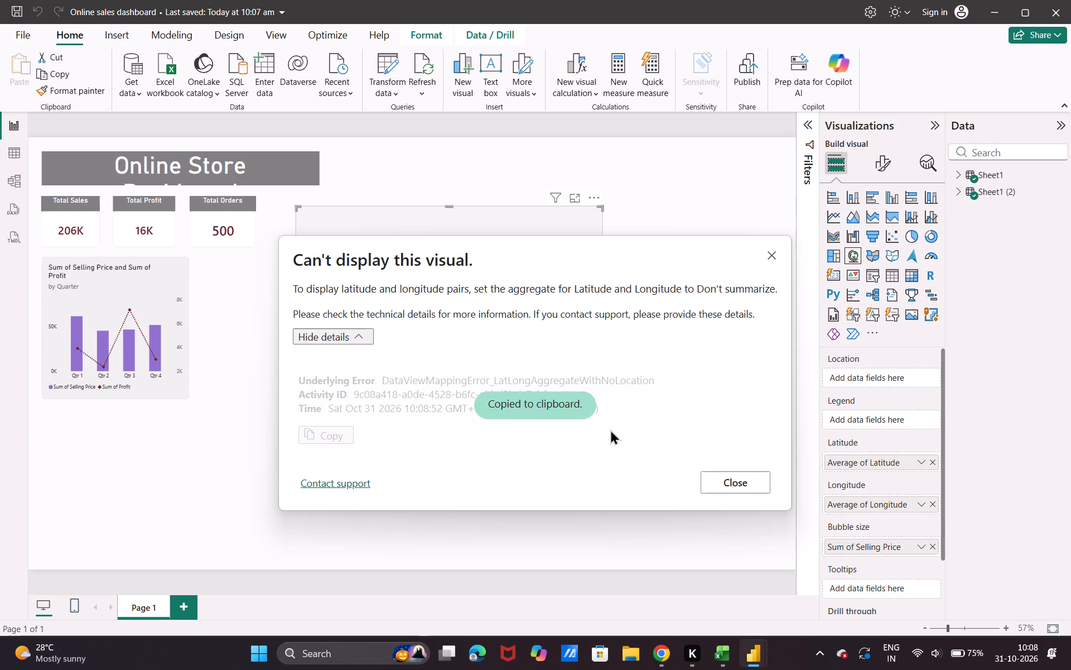
pyautogui.click(610, 429)
pyautogui.click(631, 415)
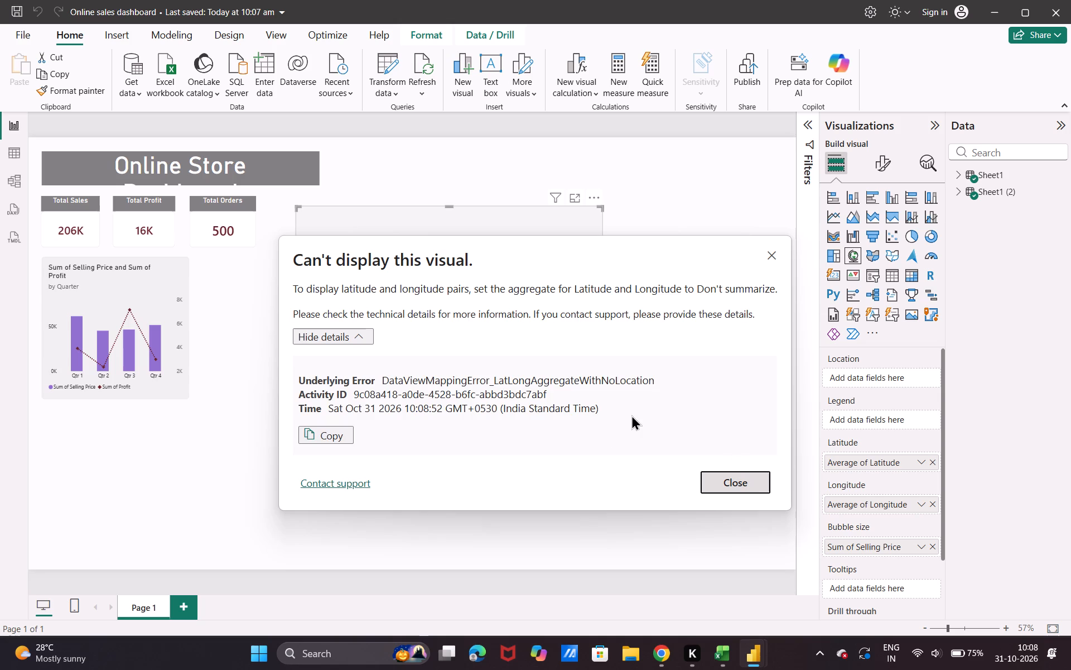
pyautogui.moveTo(631, 415); pyautogui.dragTo(570, 405)
pyautogui.click(570, 405)
pyautogui.click(716, 488)
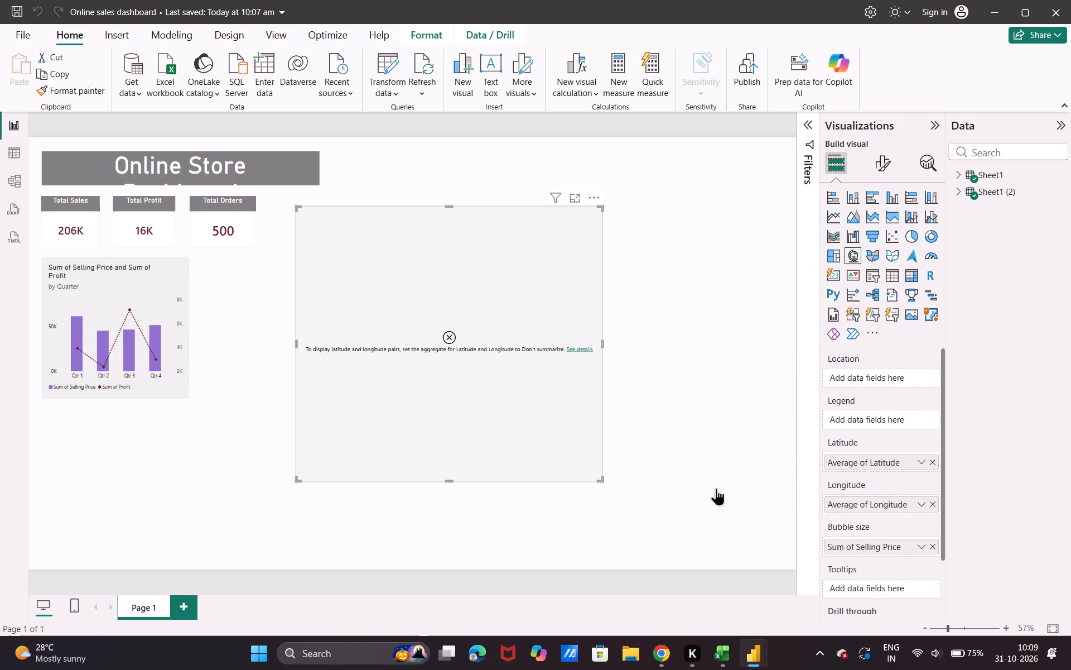
pyautogui.click(432, 368)
pyautogui.hotkey('ctrl', 'v')
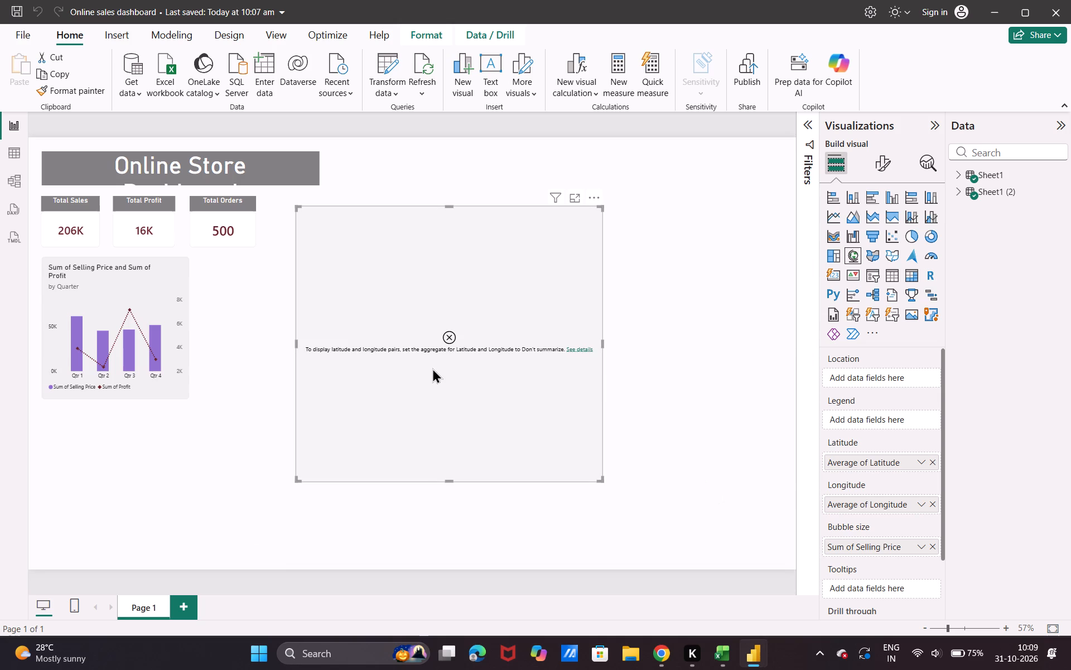
pyautogui.click(432, 368)
# Remove the averaged Latitude and Longitude fields from the map visual.
pyautogui.click(724, 364)
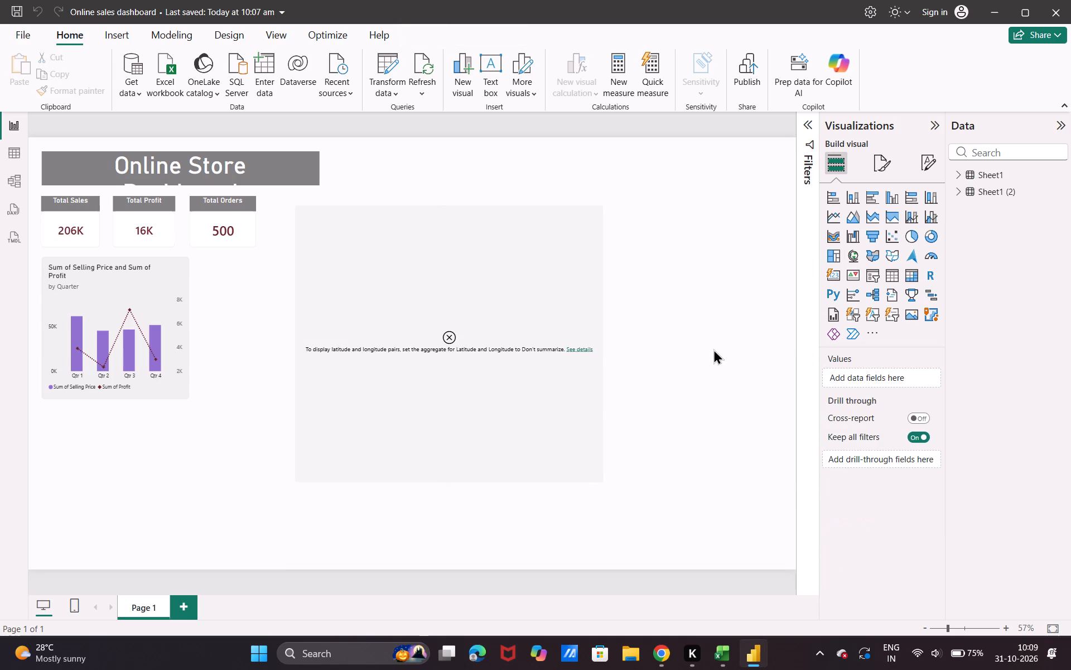
pyautogui.click(535, 323)
pyautogui.click(535, 323)
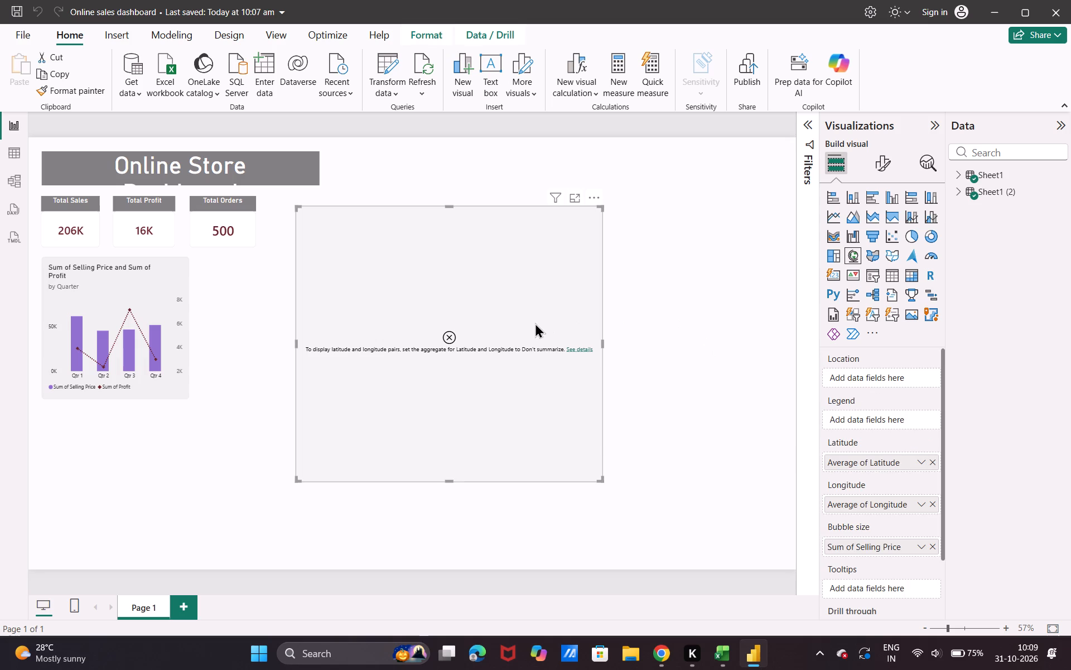
pyautogui.click(932, 465)
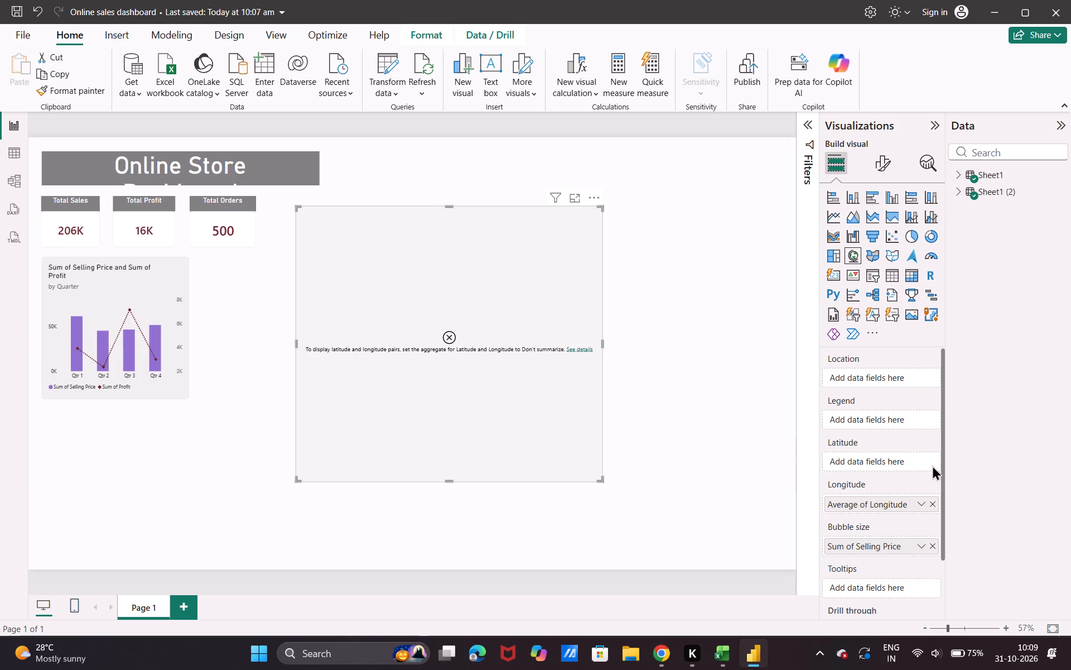
pyautogui.click(934, 502)
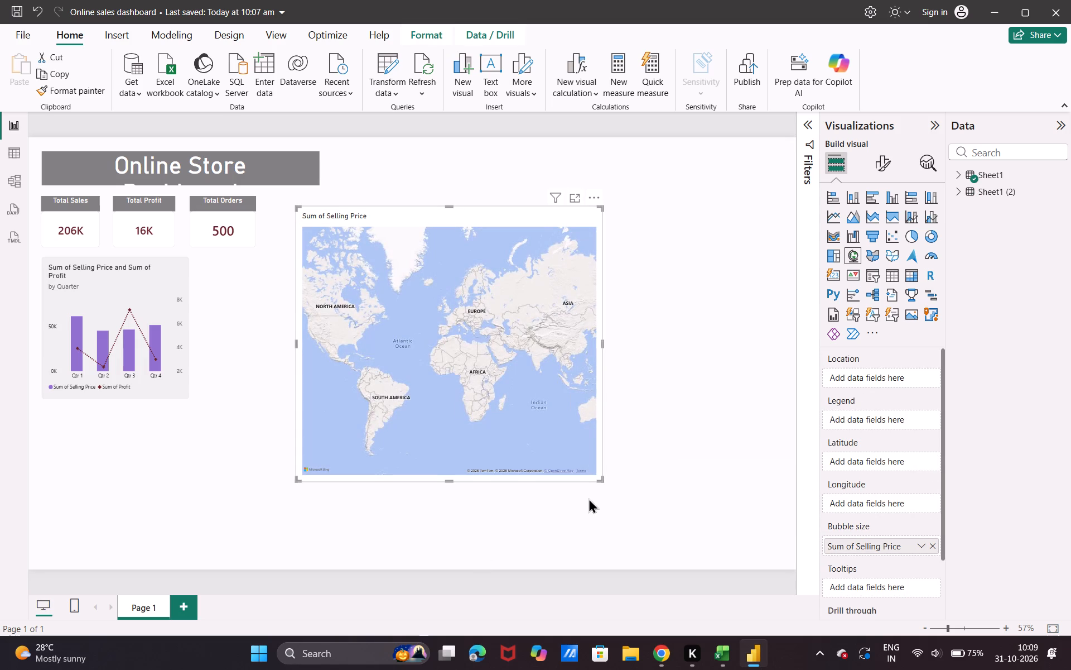
# Assign the State field from Sheet1 as the map visual's location.
pyautogui.scroll(1, 953, 386)
pyautogui.click(955, 175)
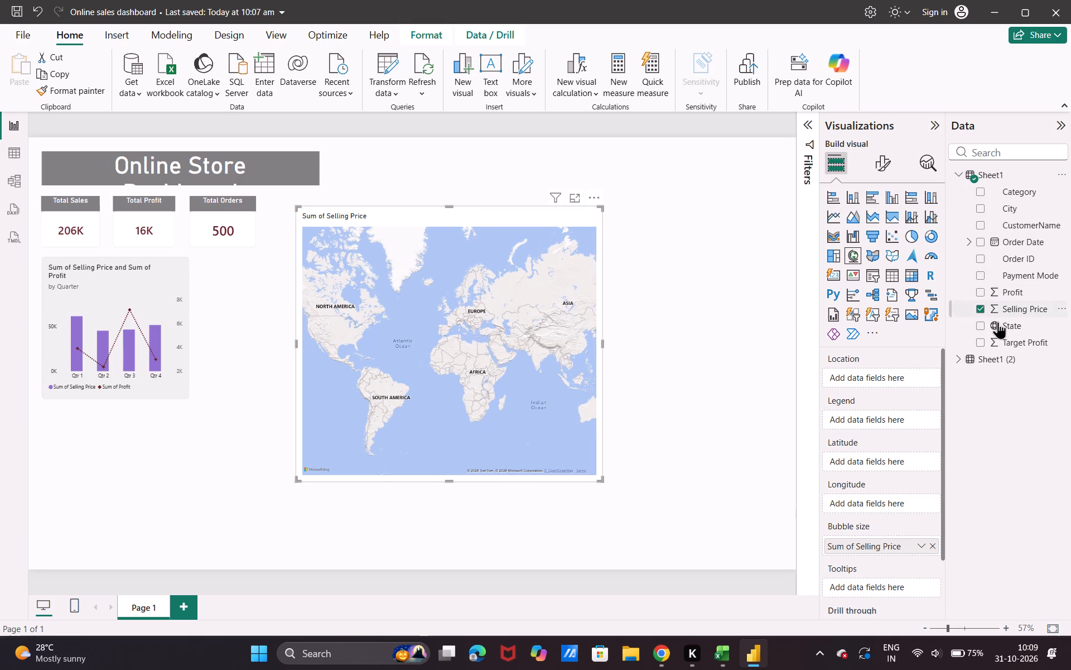
pyautogui.moveTo(1000, 323); pyautogui.dragTo(871, 387)
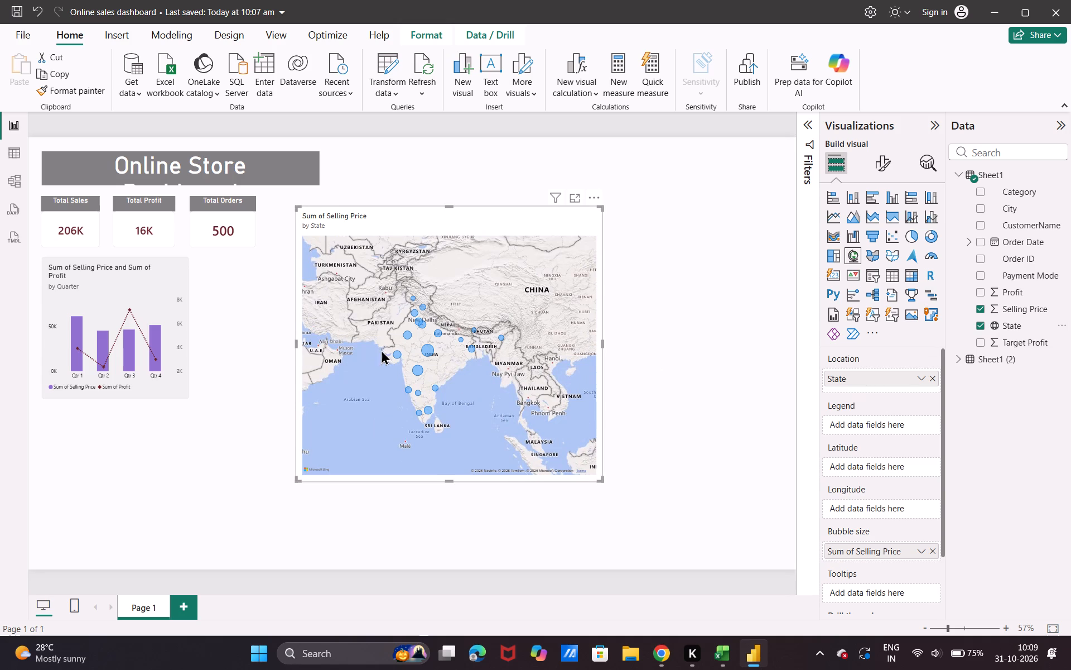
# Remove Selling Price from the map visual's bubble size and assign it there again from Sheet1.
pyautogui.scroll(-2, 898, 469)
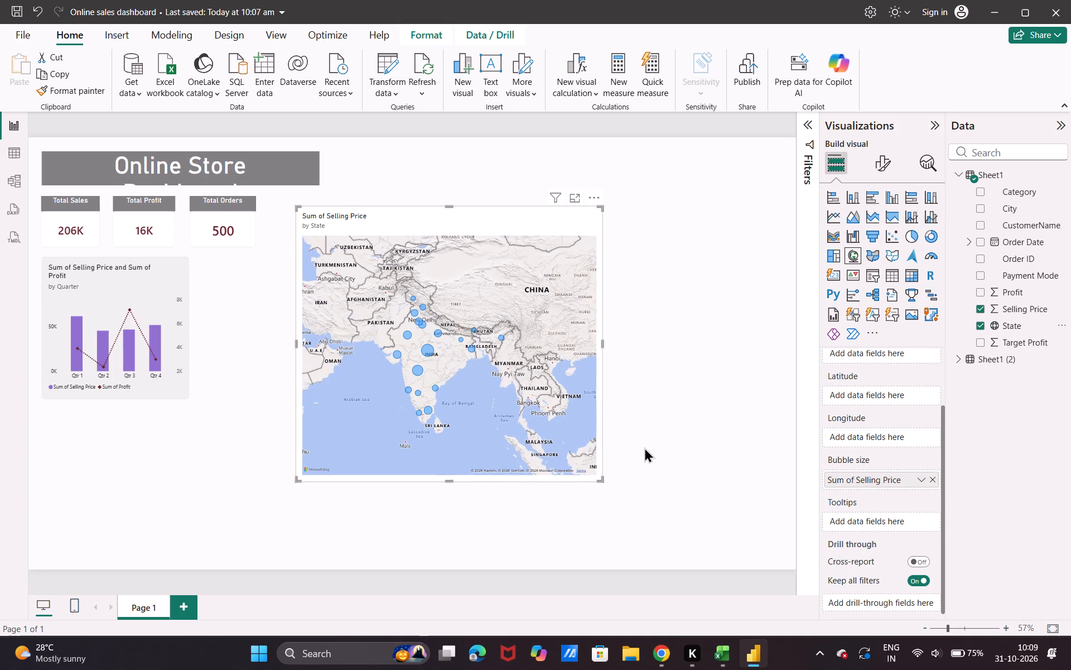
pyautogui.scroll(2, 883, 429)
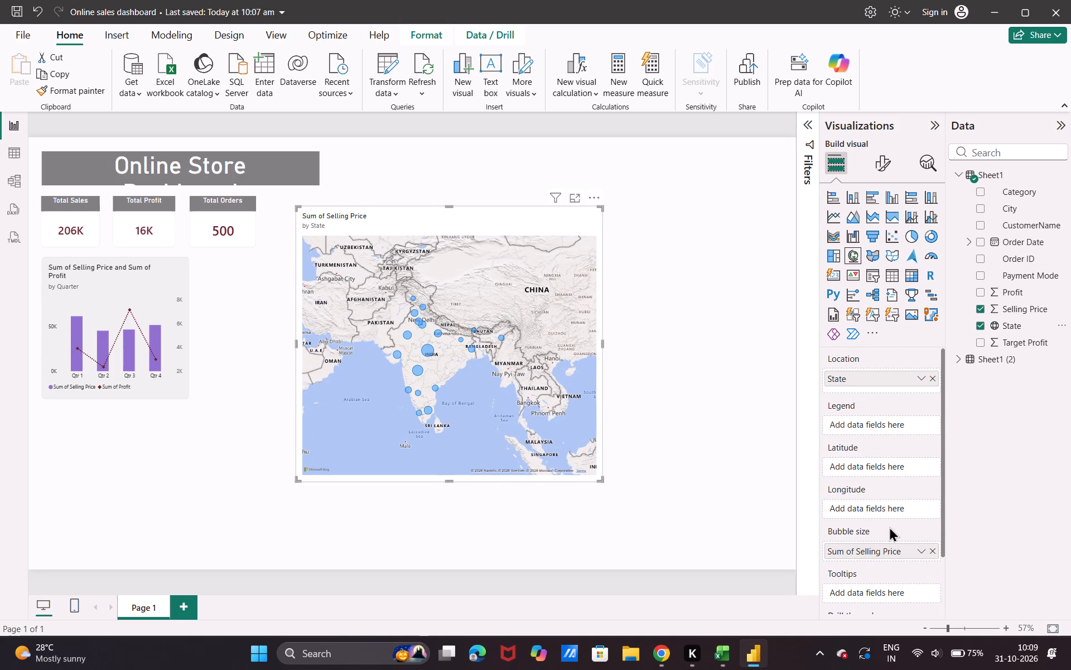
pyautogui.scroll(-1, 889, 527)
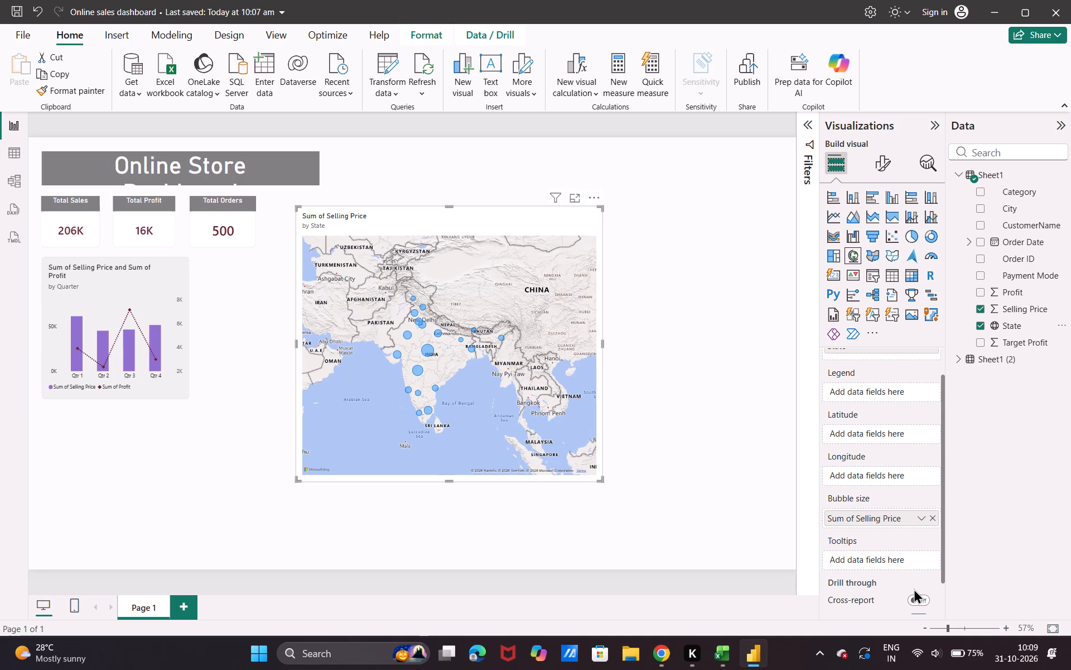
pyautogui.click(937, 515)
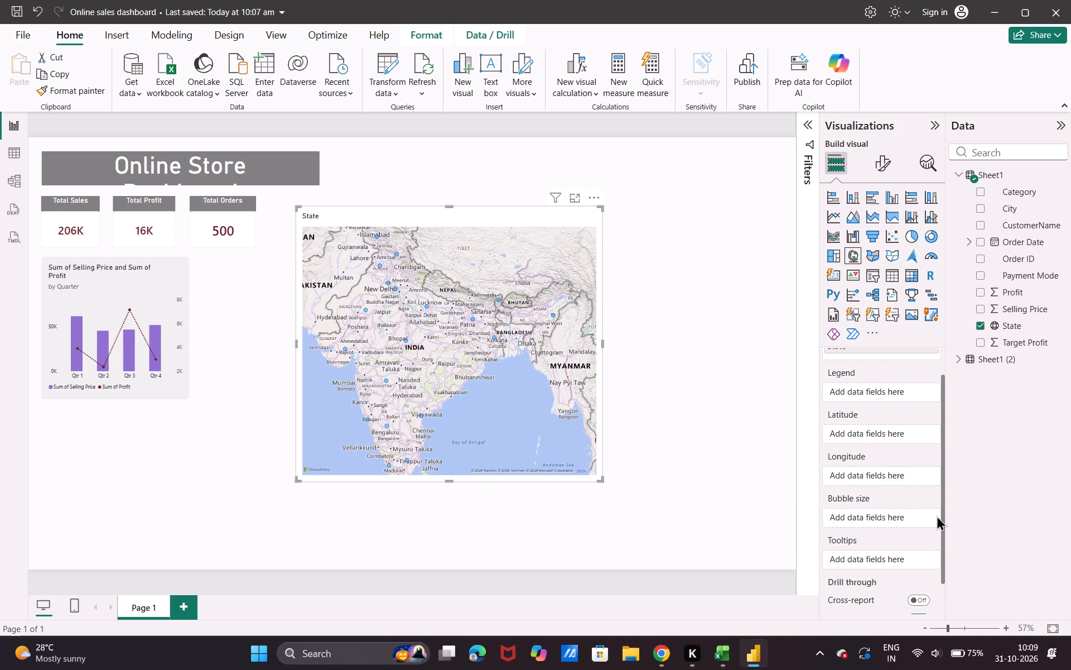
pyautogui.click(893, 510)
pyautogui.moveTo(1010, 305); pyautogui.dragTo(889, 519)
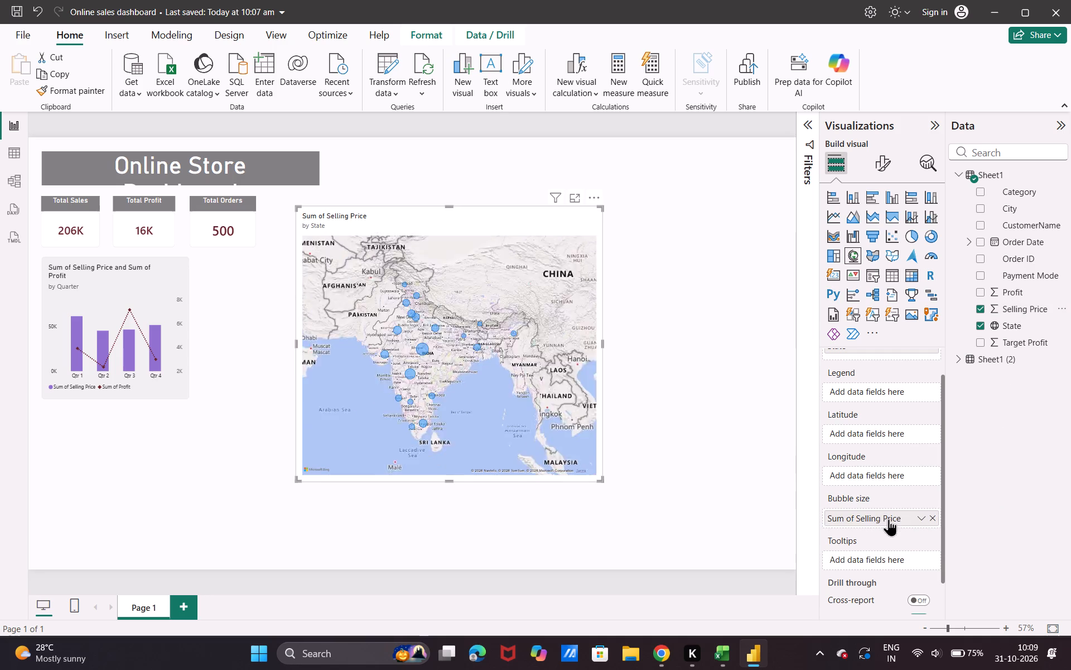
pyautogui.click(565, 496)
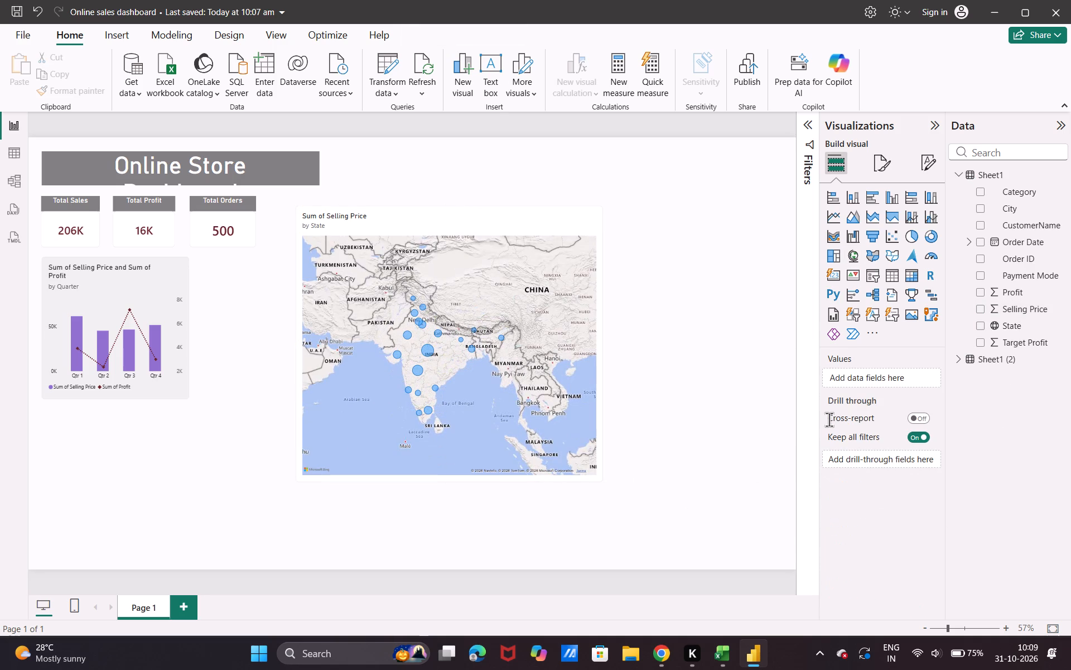
# Examine the fields available in Sheet1 (2) and the map visual's field assignments from location through drill-through.
pyautogui.click(860, 377)
pyautogui.click(963, 365)
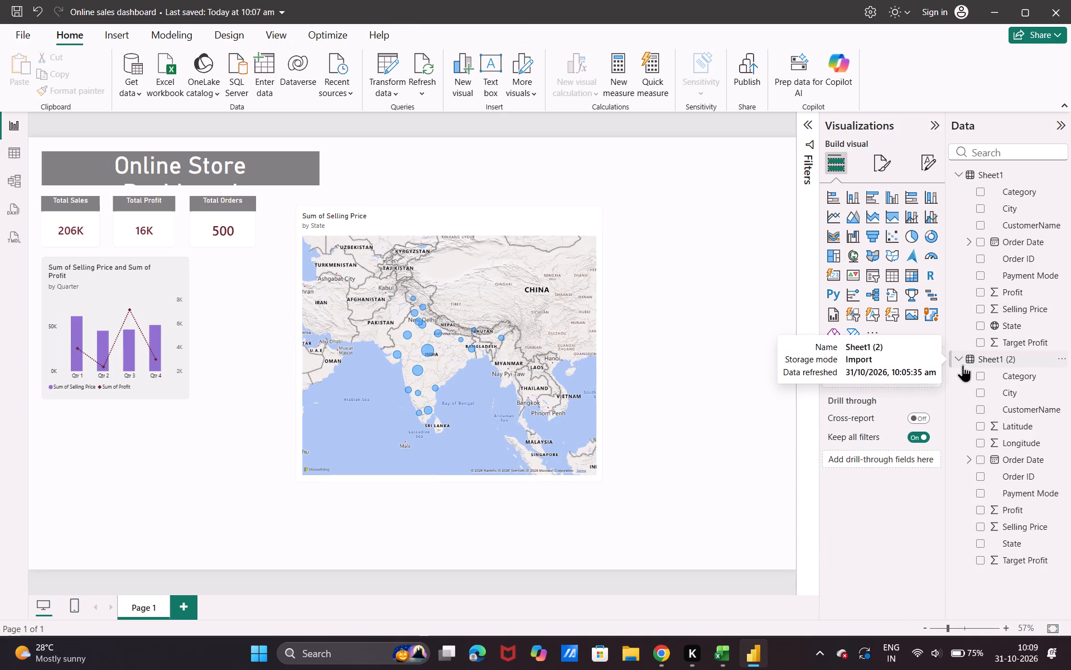
pyautogui.click(963, 365)
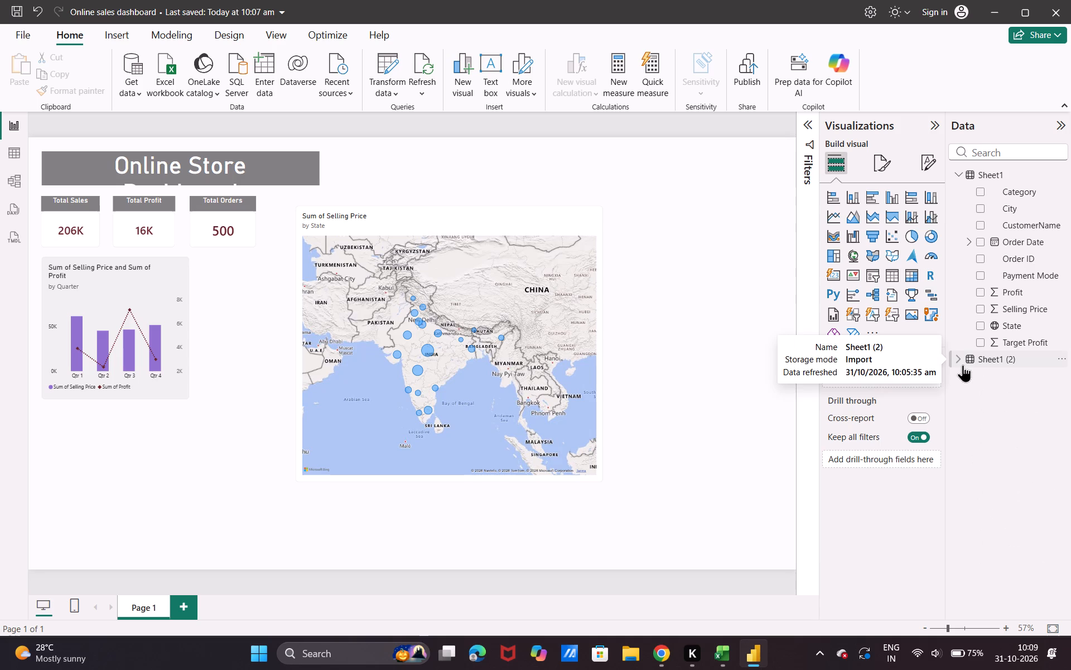
pyautogui.click(994, 444)
pyautogui.click(453, 433)
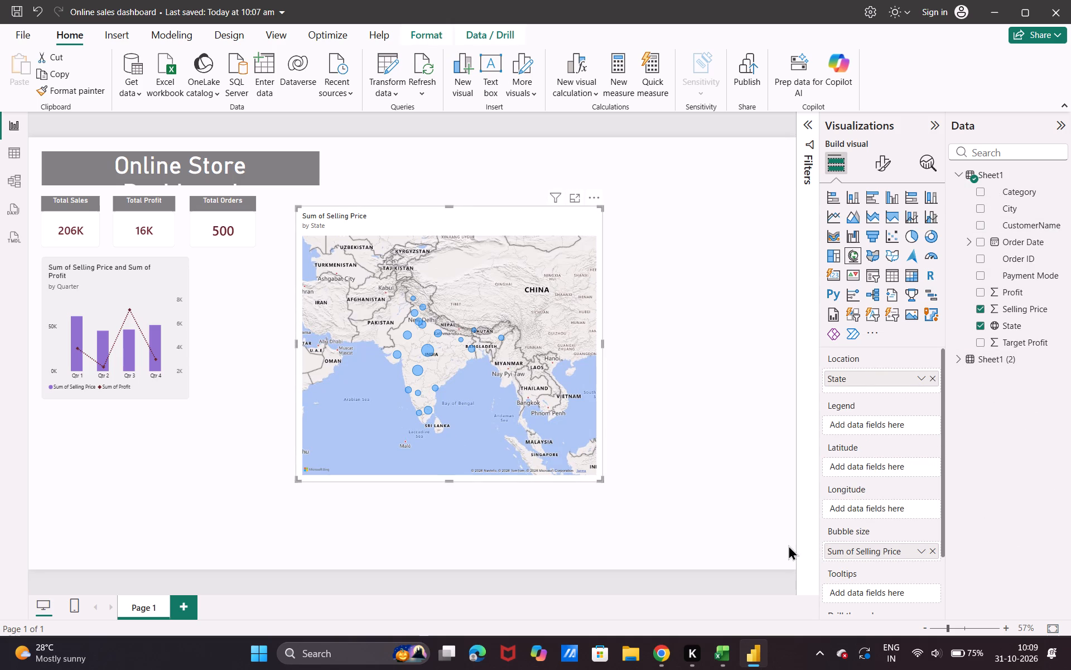
pyautogui.click(732, 518)
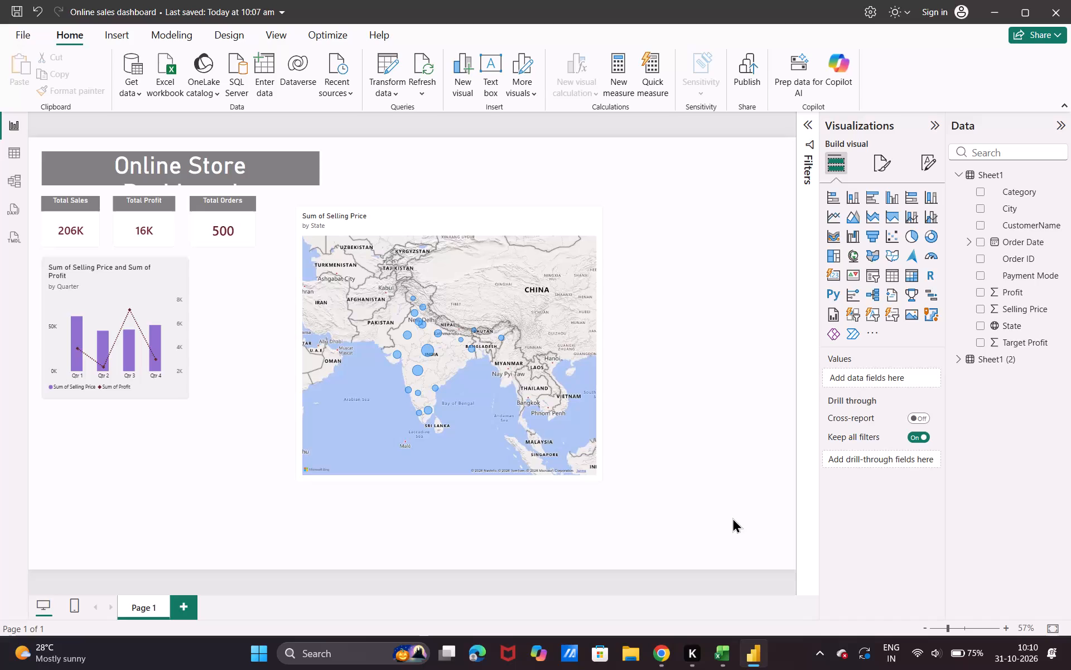
pyautogui.scroll(-1, 732, 518)
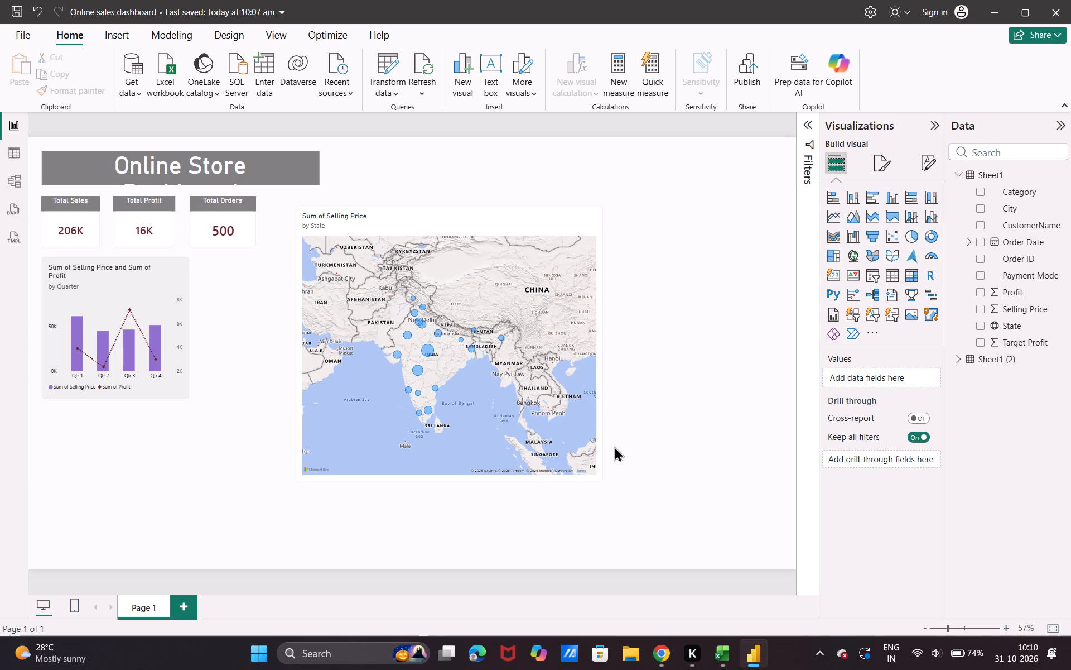
pyautogui.click(478, 324)
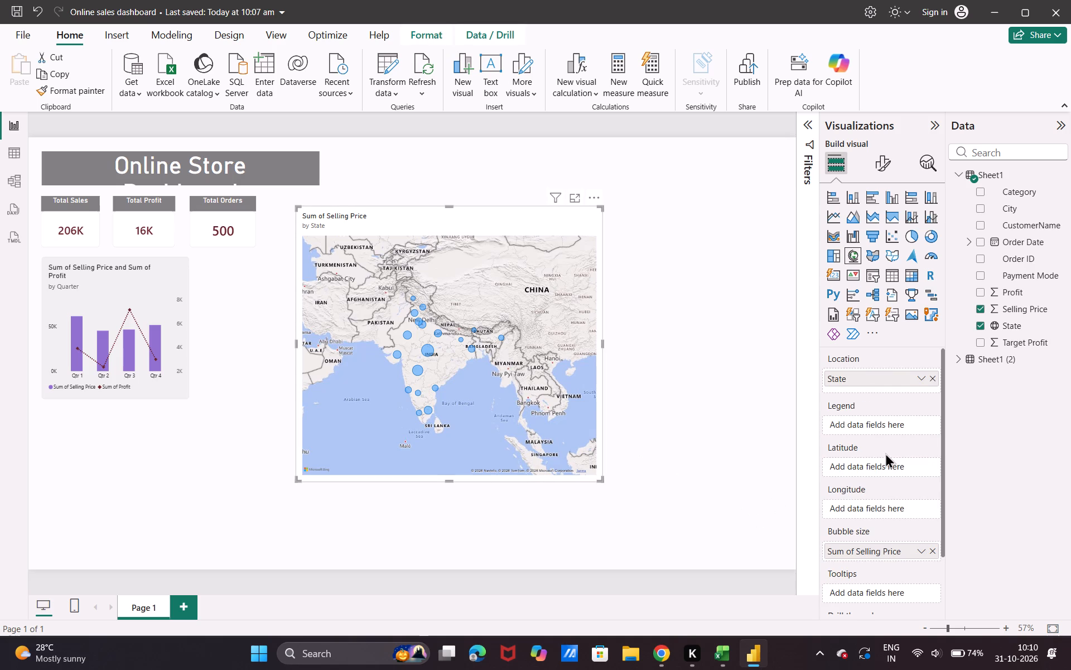
pyautogui.scroll(-1, 885, 453)
pyautogui.click(882, 397)
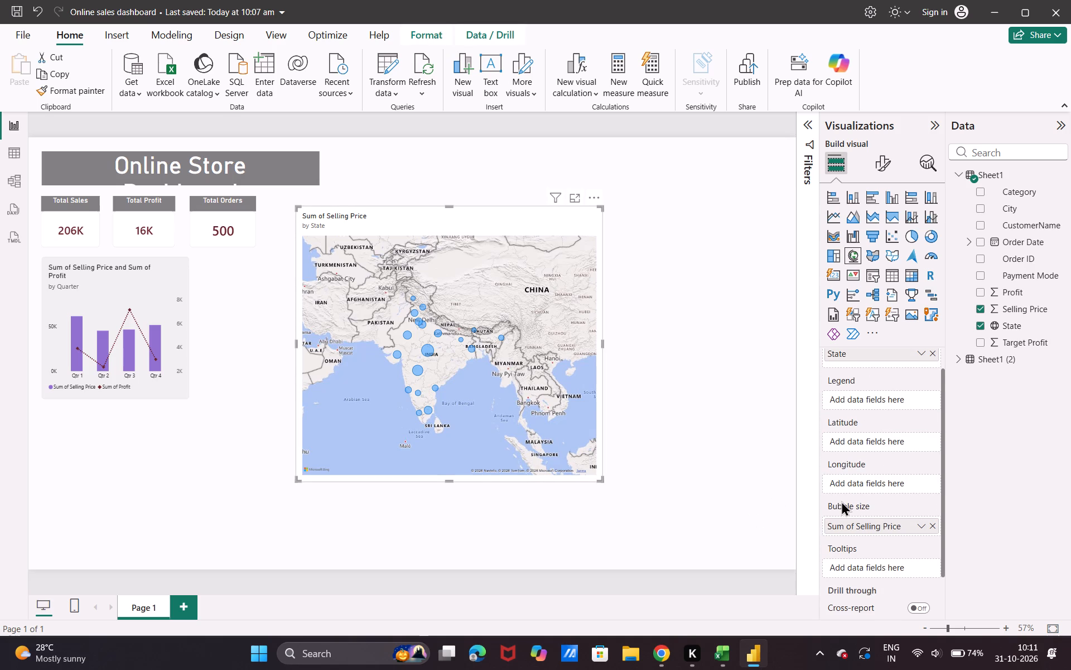
pyautogui.scroll(-2, 841, 501)
pyautogui.click(858, 523)
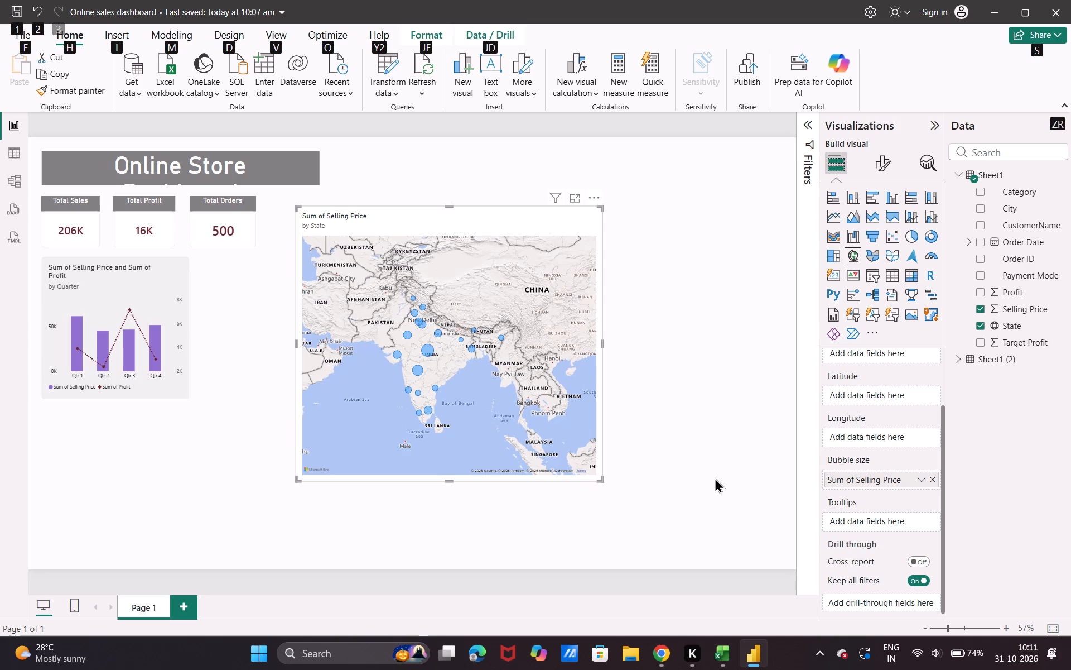
pyautogui.scroll(6, 889, 395)
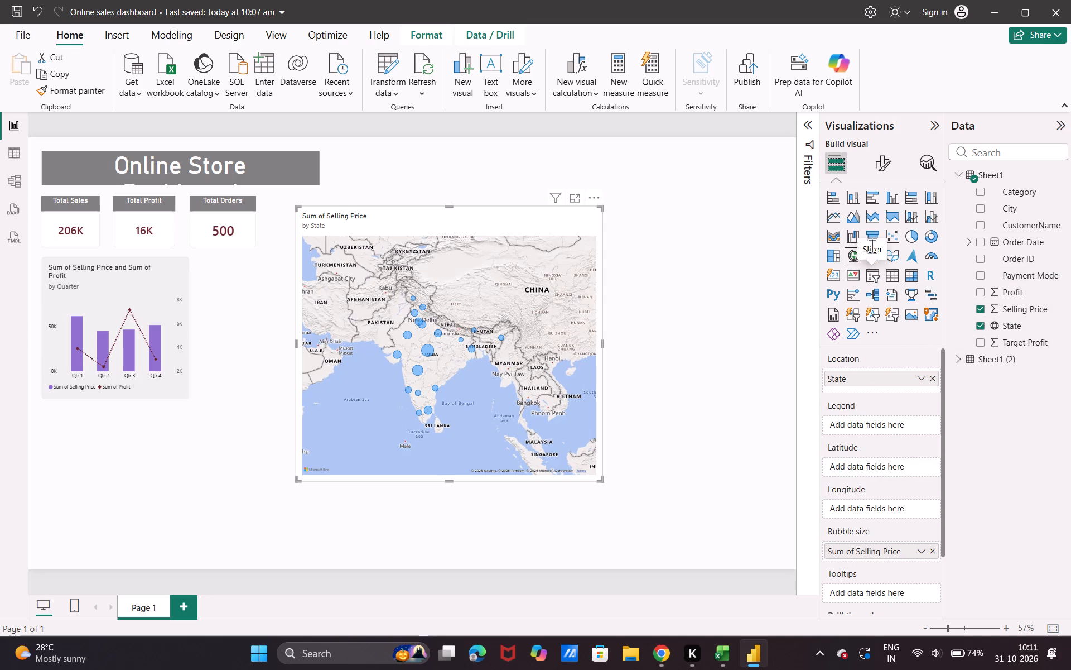
# Convert the Selling Price by State bubble map into a filled map.
pyautogui.click(876, 261)
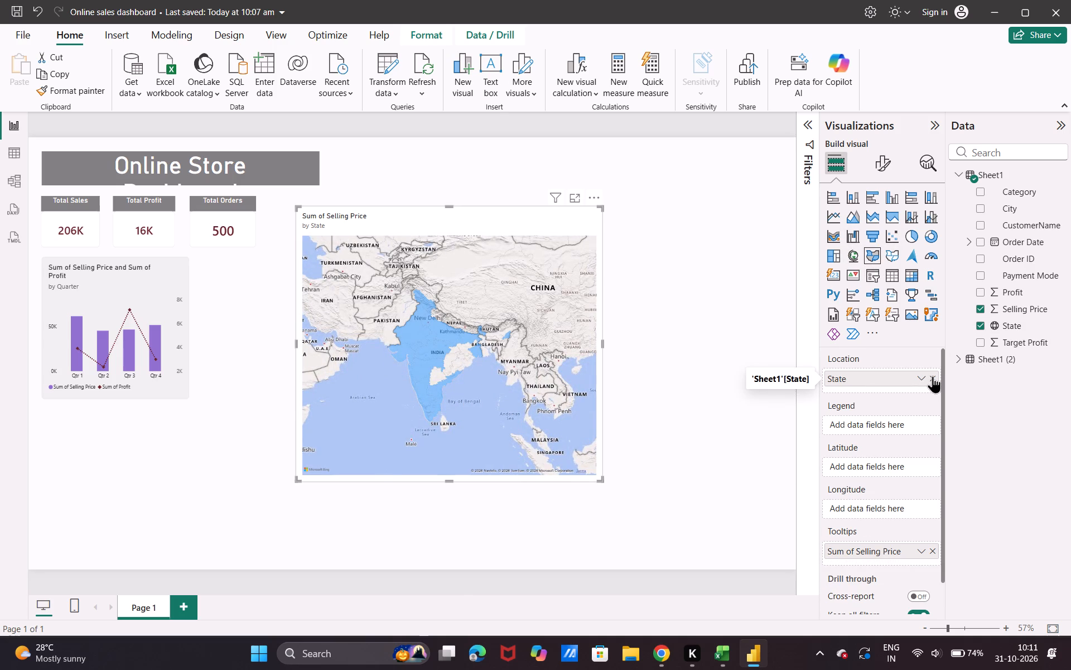
pyautogui.click(692, 324)
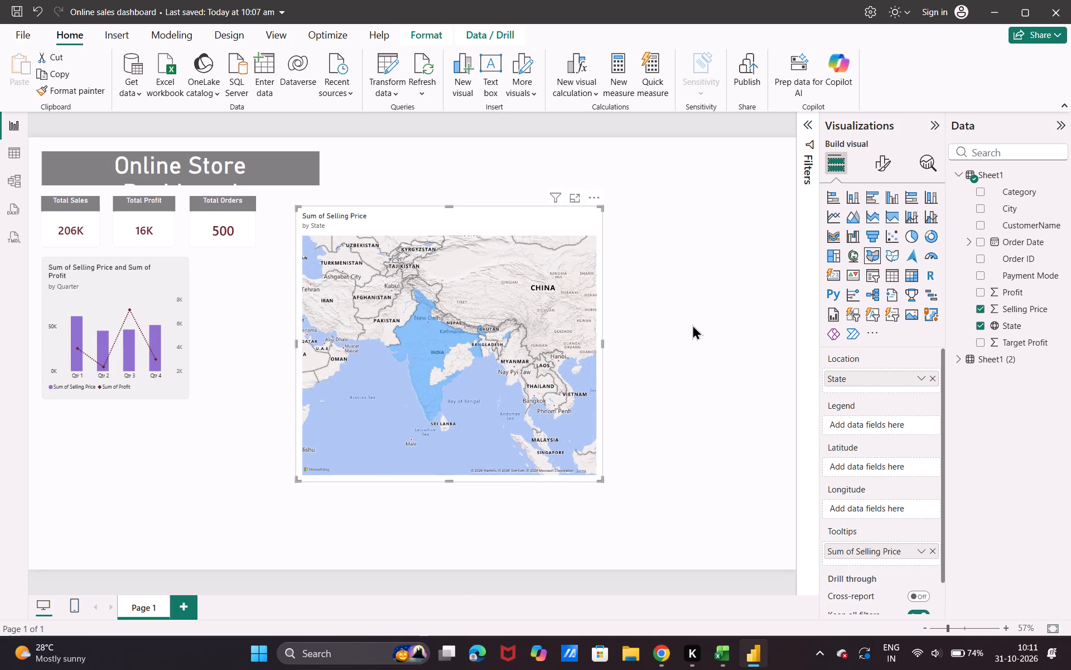
pyautogui.click(692, 324)
# Try dark blue as the filled map's default fill color, and settle on a darker shade of the theme's bright blue.
pyautogui.click(462, 446)
pyautogui.click(880, 166)
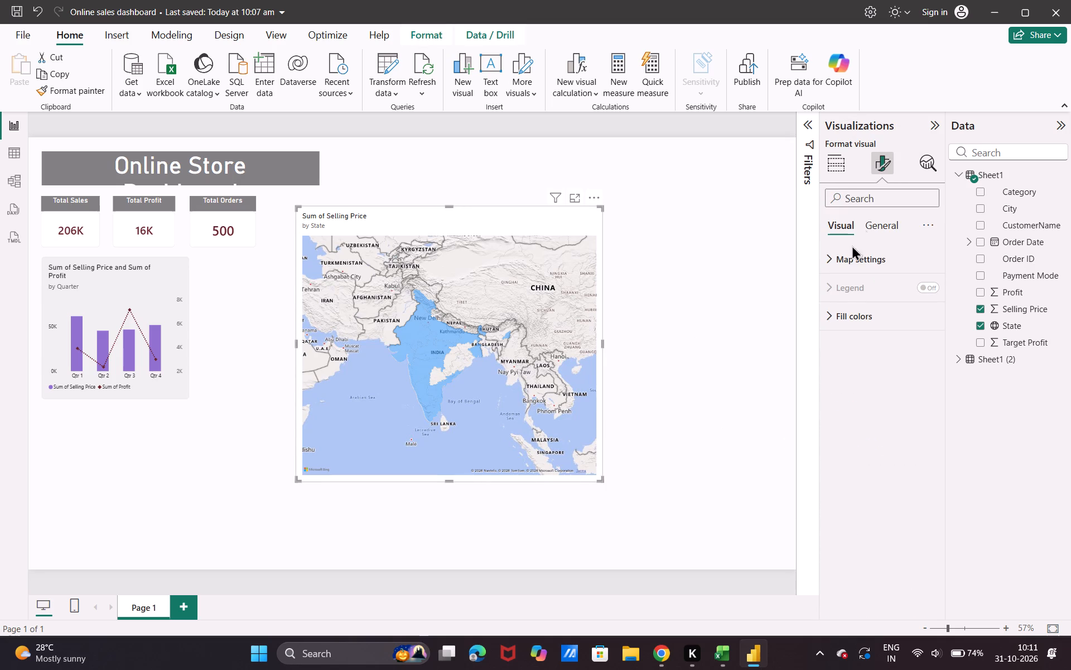
pyautogui.click(870, 308)
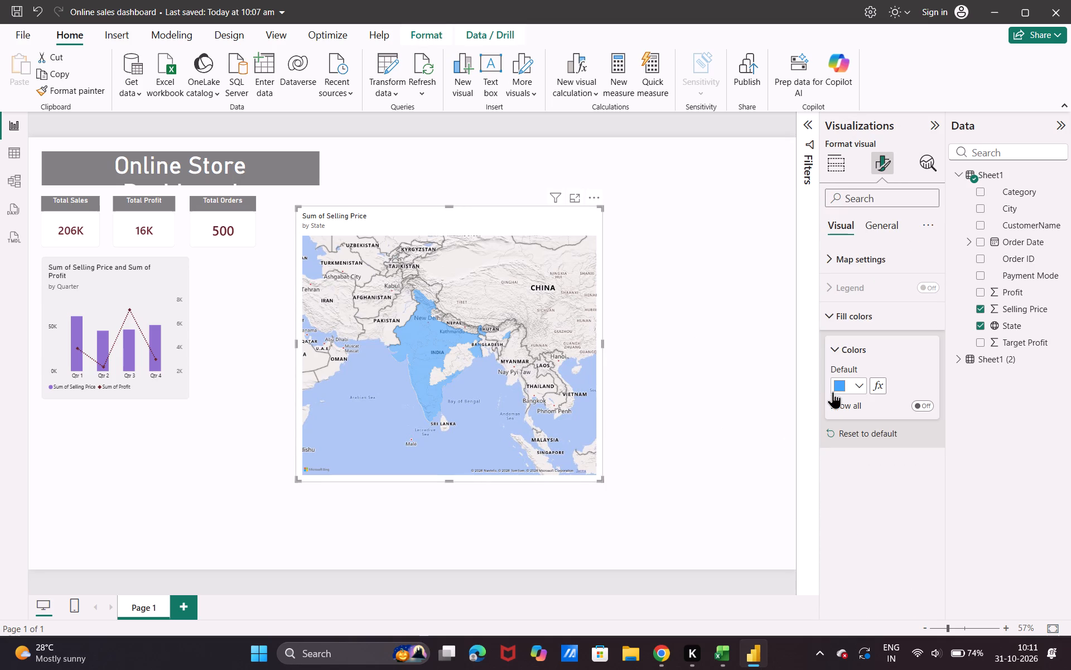
pyautogui.click(843, 386)
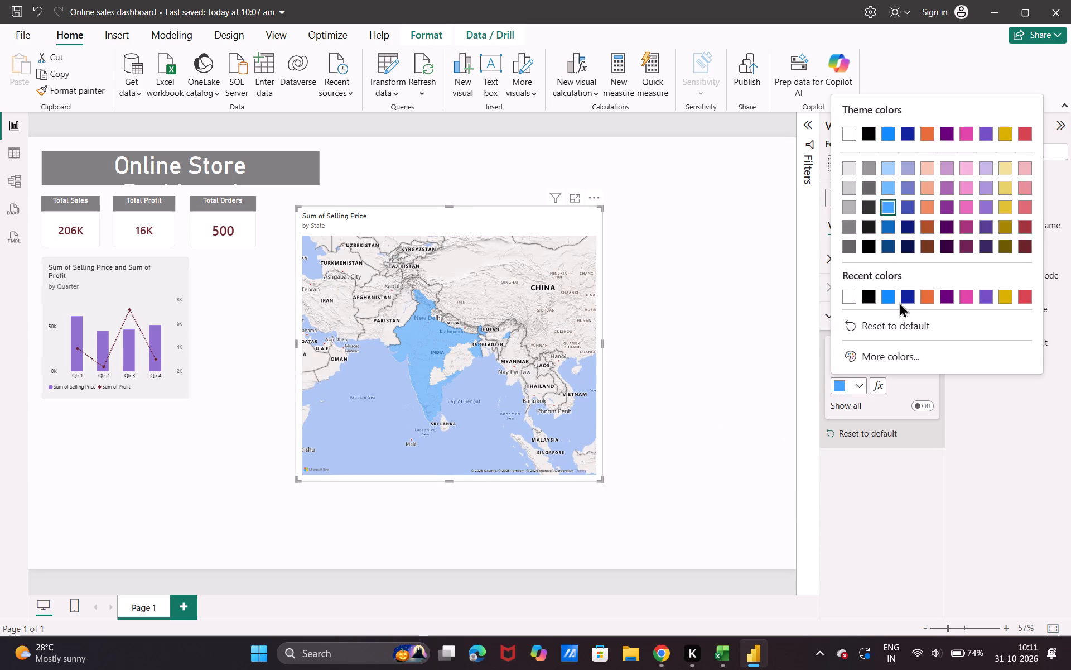
pyautogui.click(911, 299)
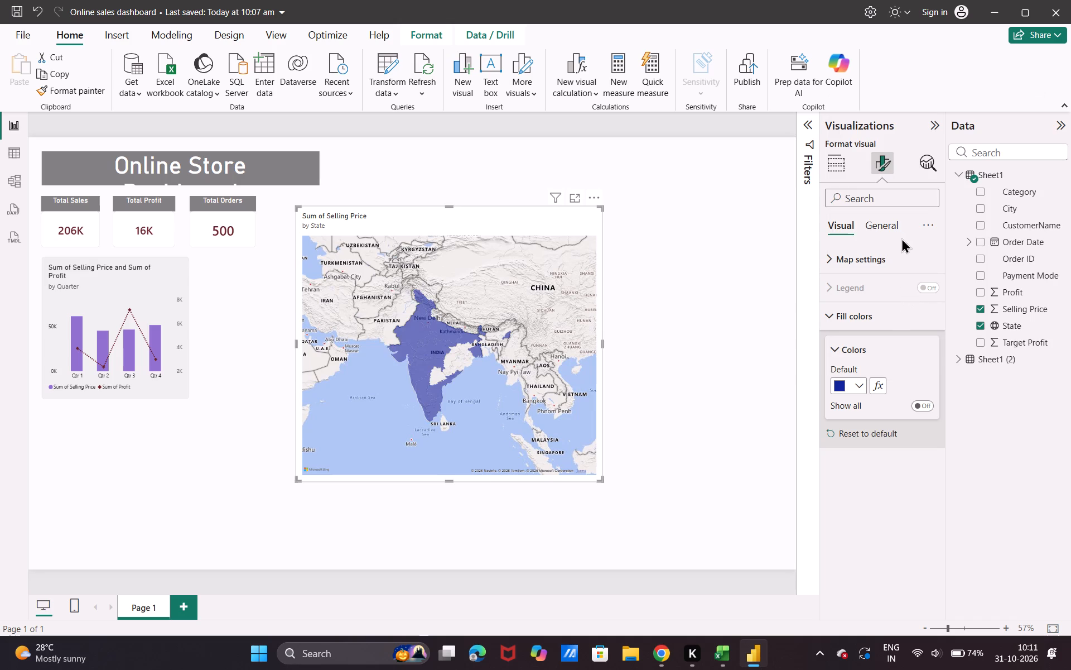
pyautogui.click(842, 387)
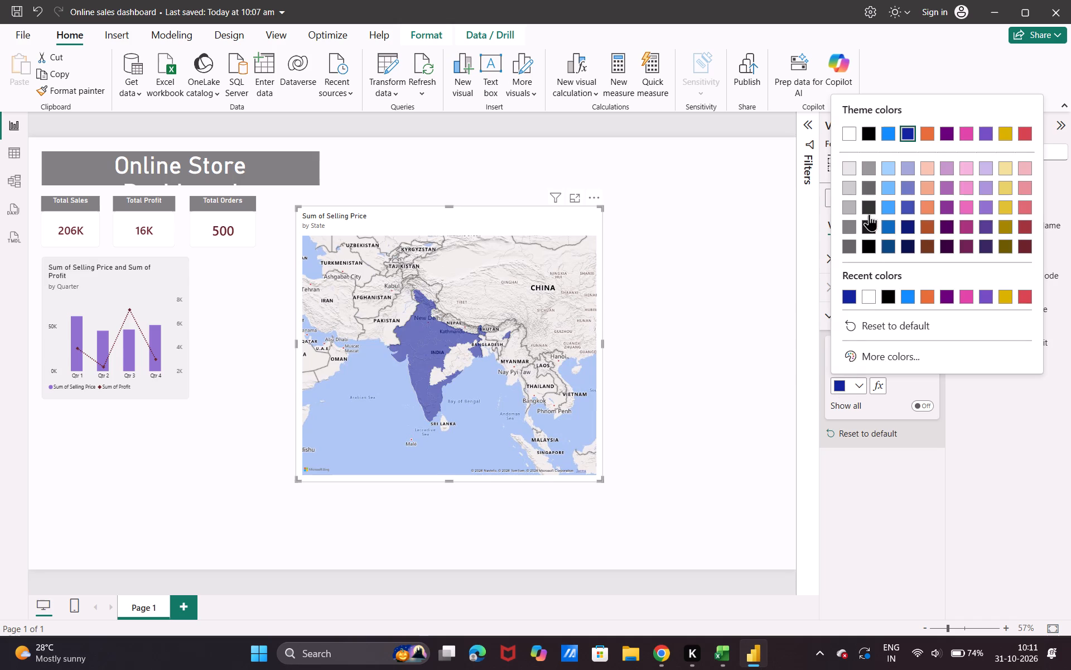
pyautogui.click(887, 224)
pyautogui.click(706, 496)
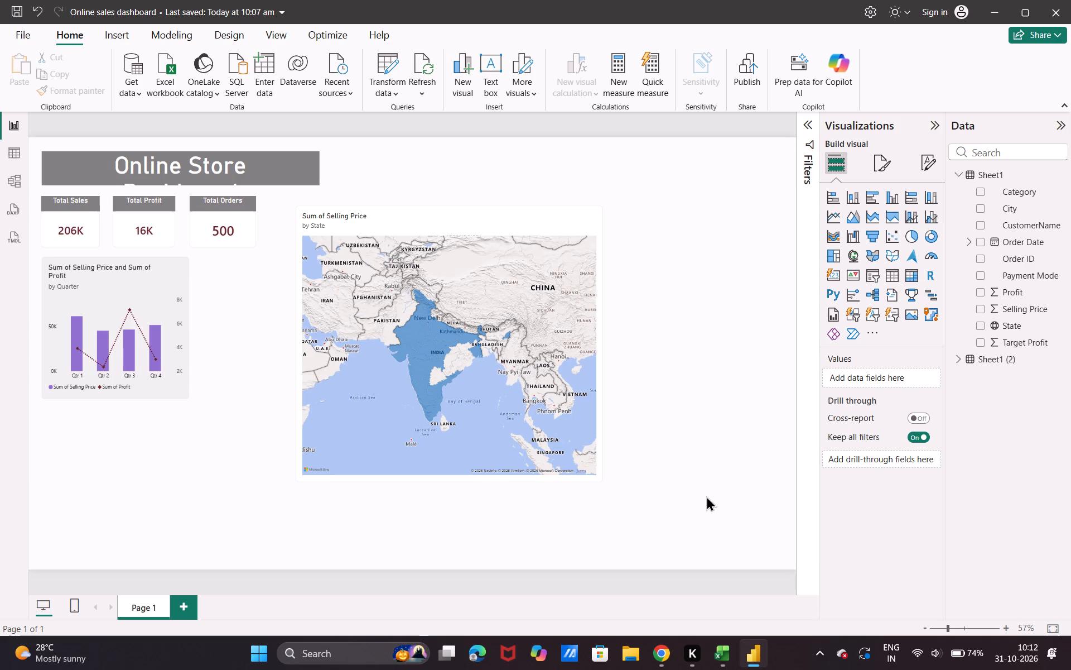
pyautogui.click(706, 496)
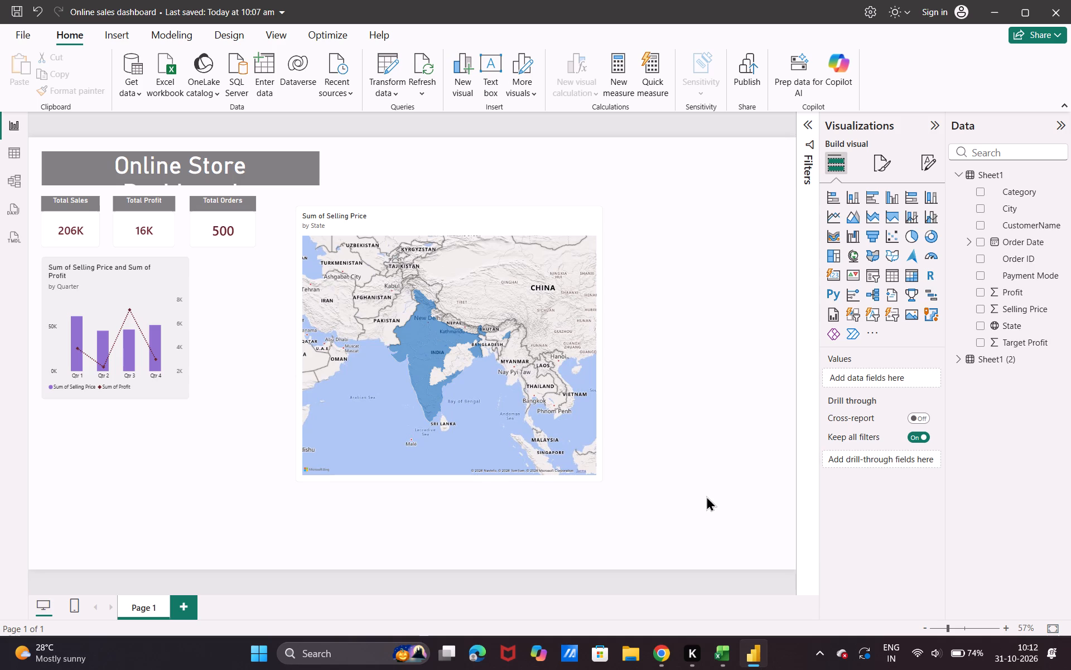
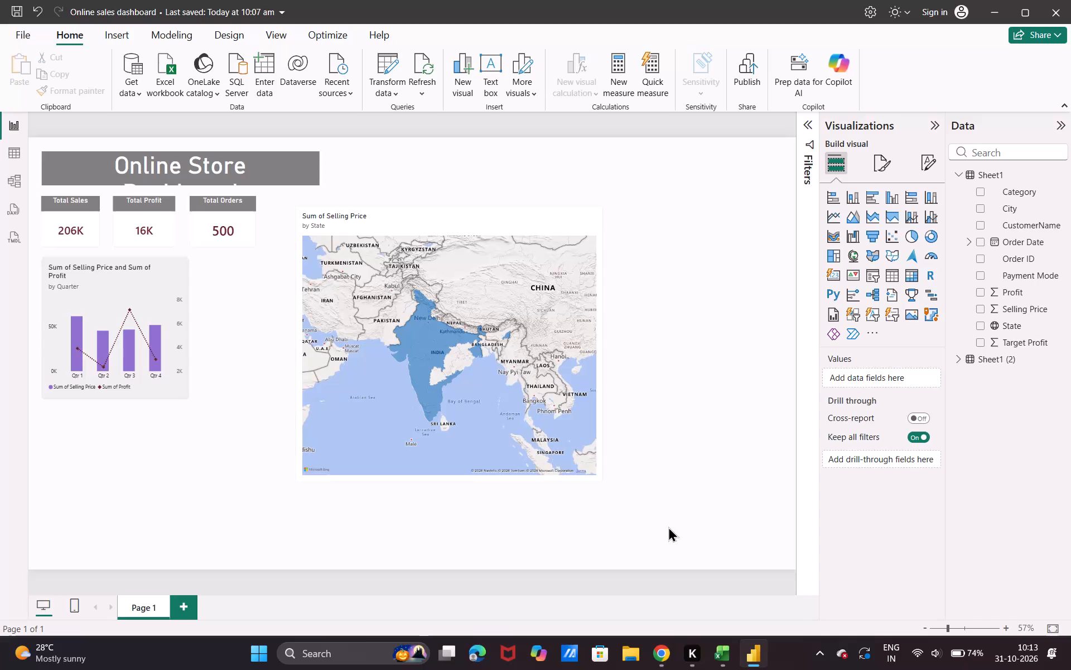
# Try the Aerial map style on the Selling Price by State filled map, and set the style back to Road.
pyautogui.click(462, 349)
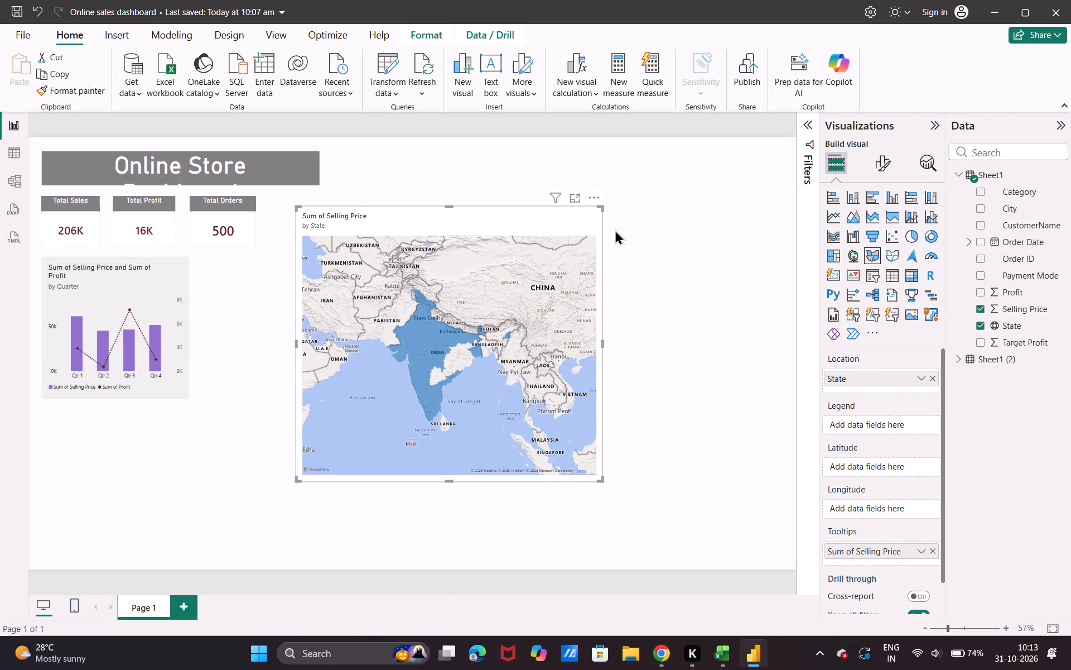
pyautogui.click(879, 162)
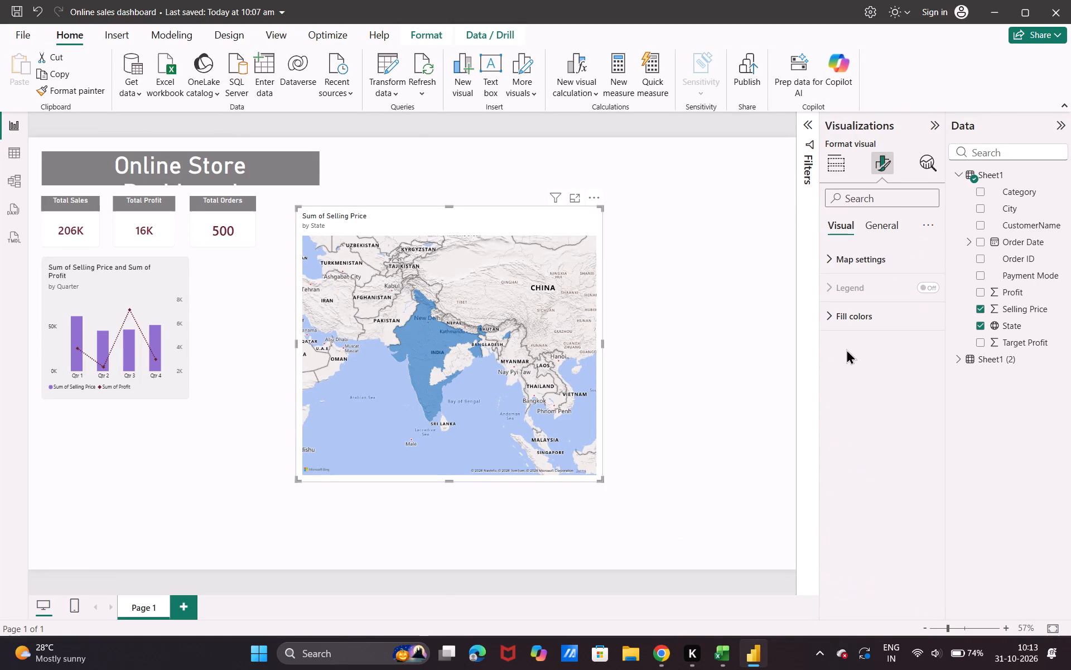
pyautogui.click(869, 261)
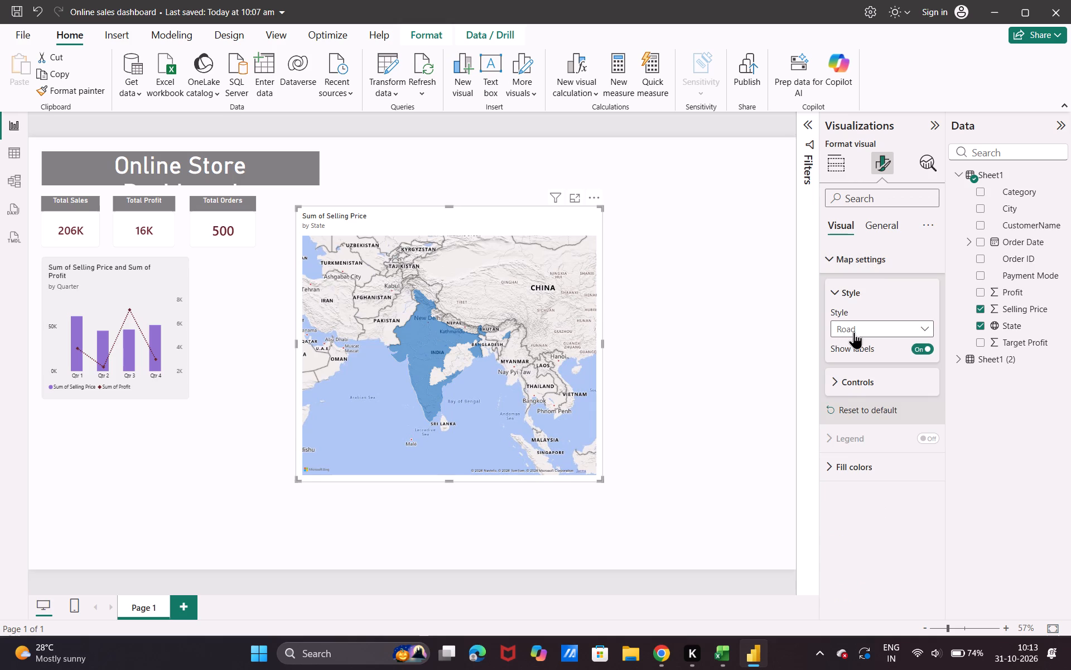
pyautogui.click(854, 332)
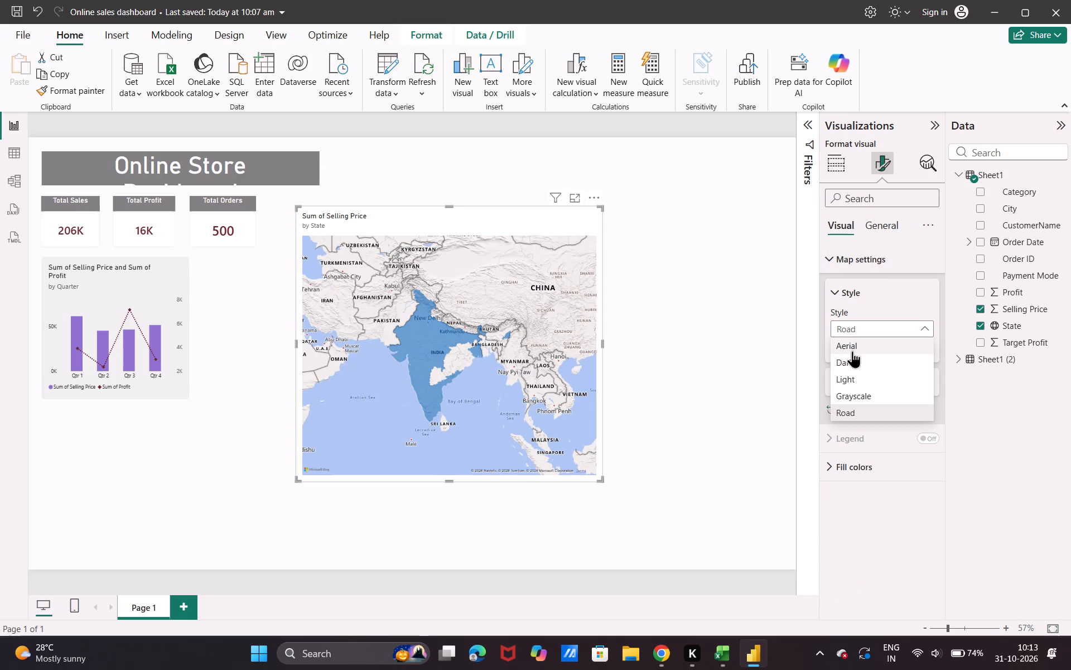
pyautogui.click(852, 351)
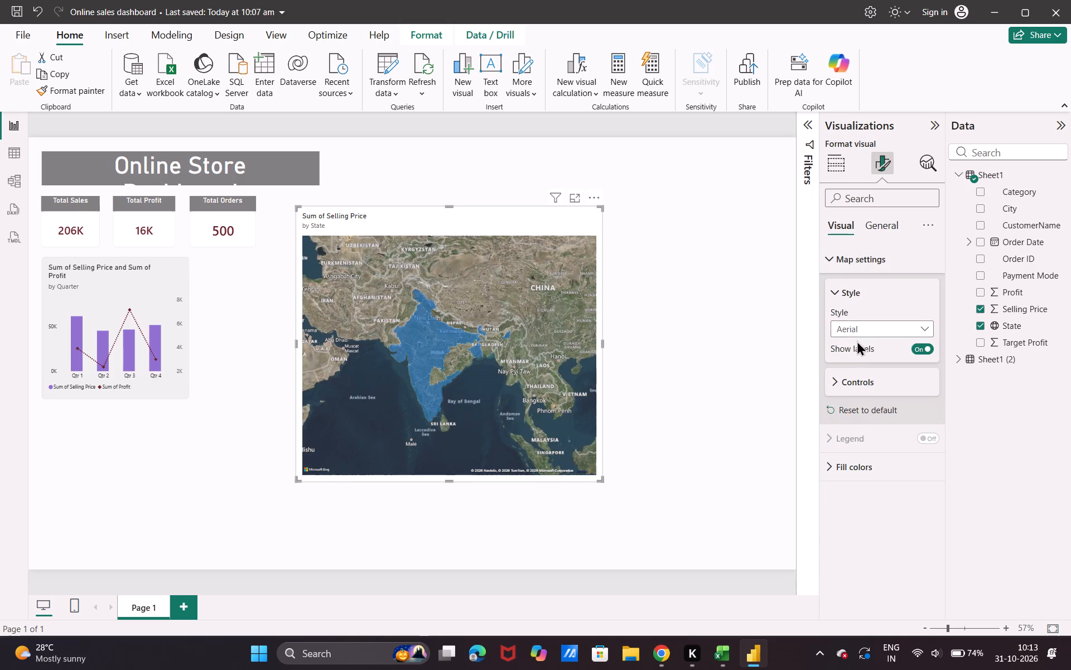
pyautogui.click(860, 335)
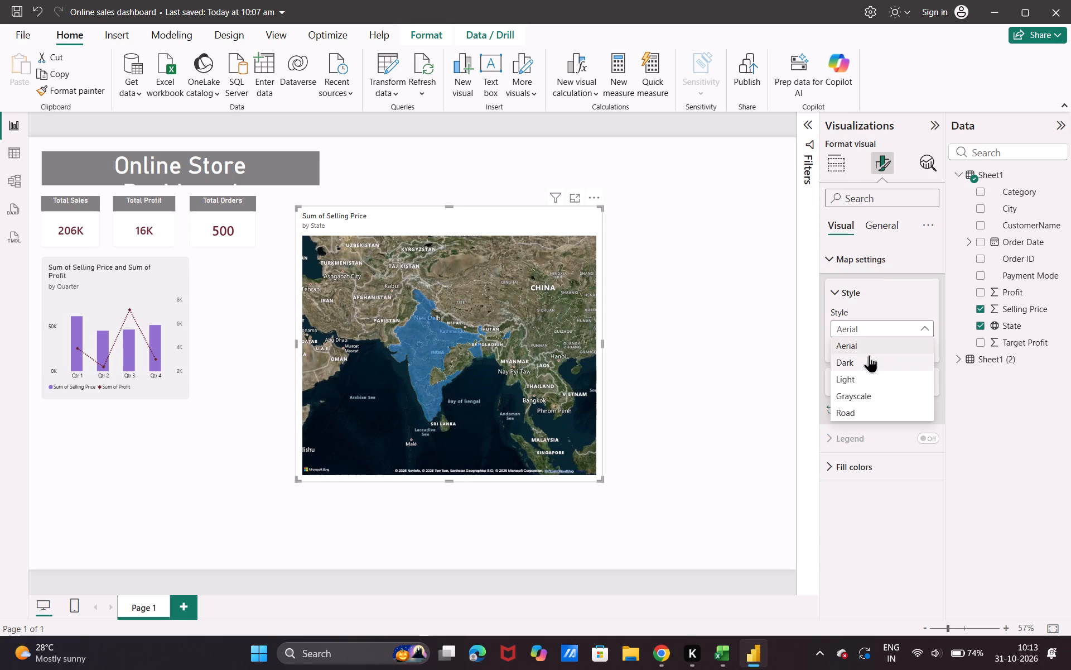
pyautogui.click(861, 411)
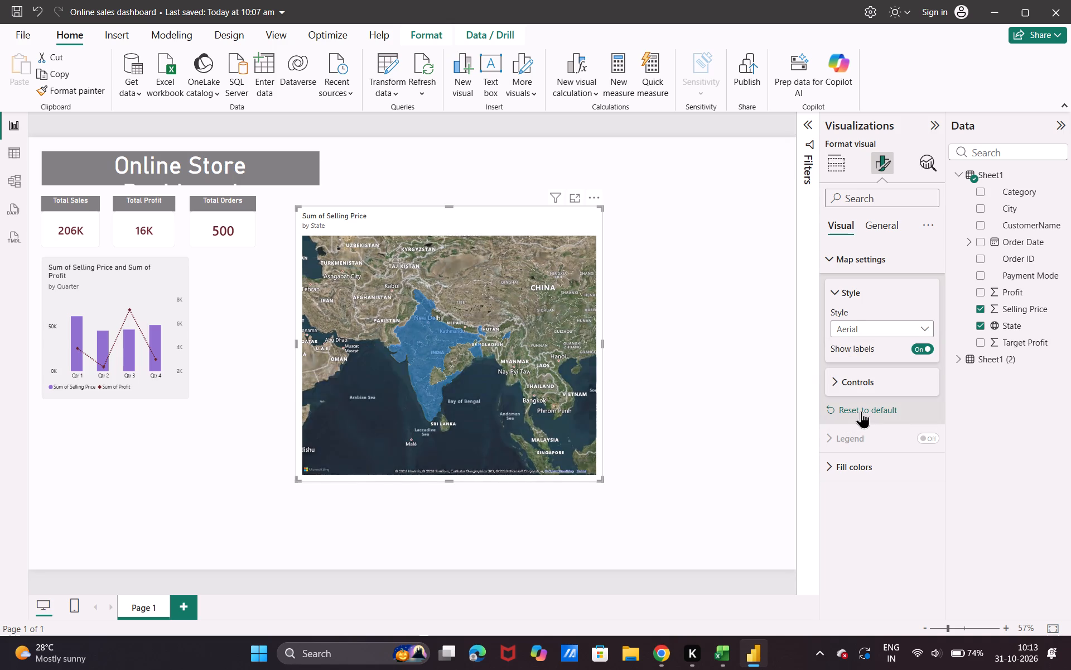
# Turn on the zoom buttons and the lasso button for the filled map, leaving the geocoding culture on Auto.
pyautogui.click(896, 376)
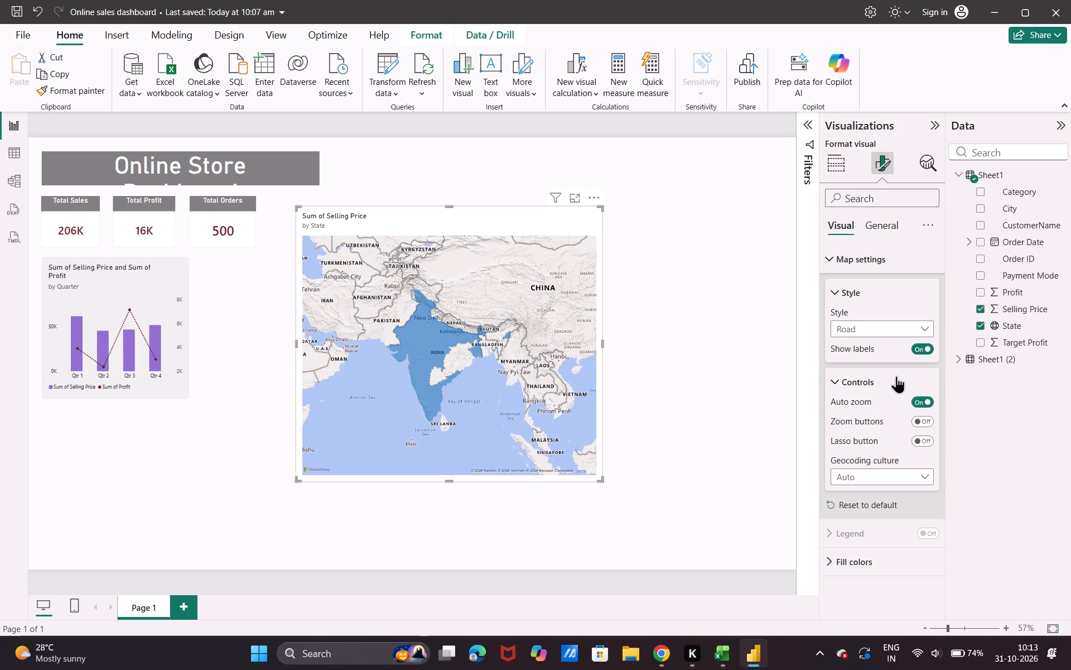
pyautogui.click(928, 420)
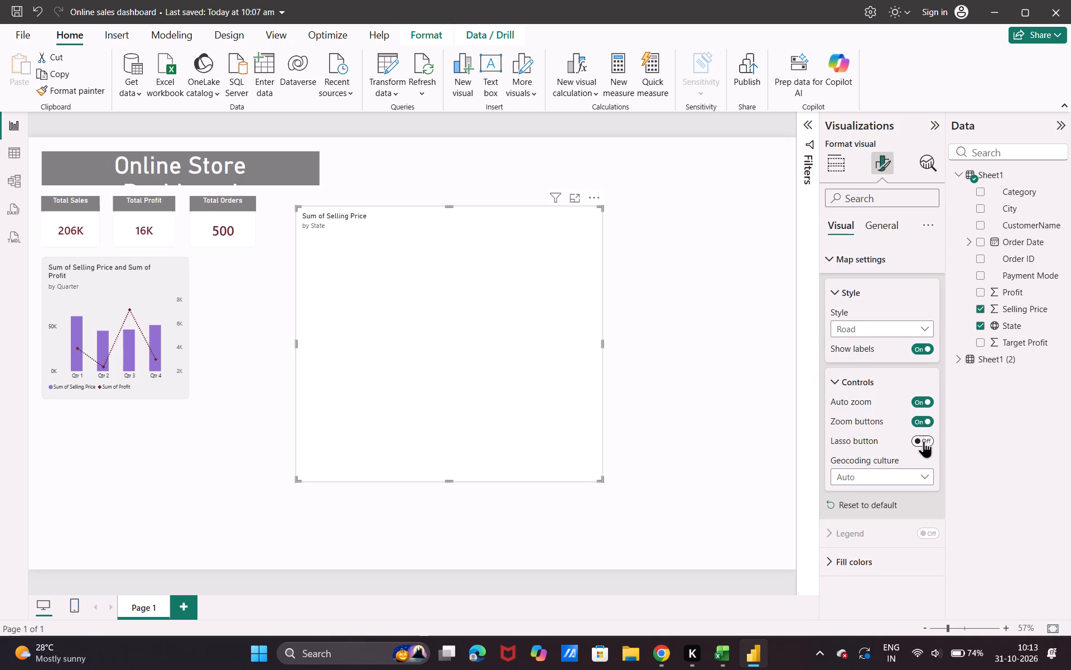
pyautogui.click(924, 441)
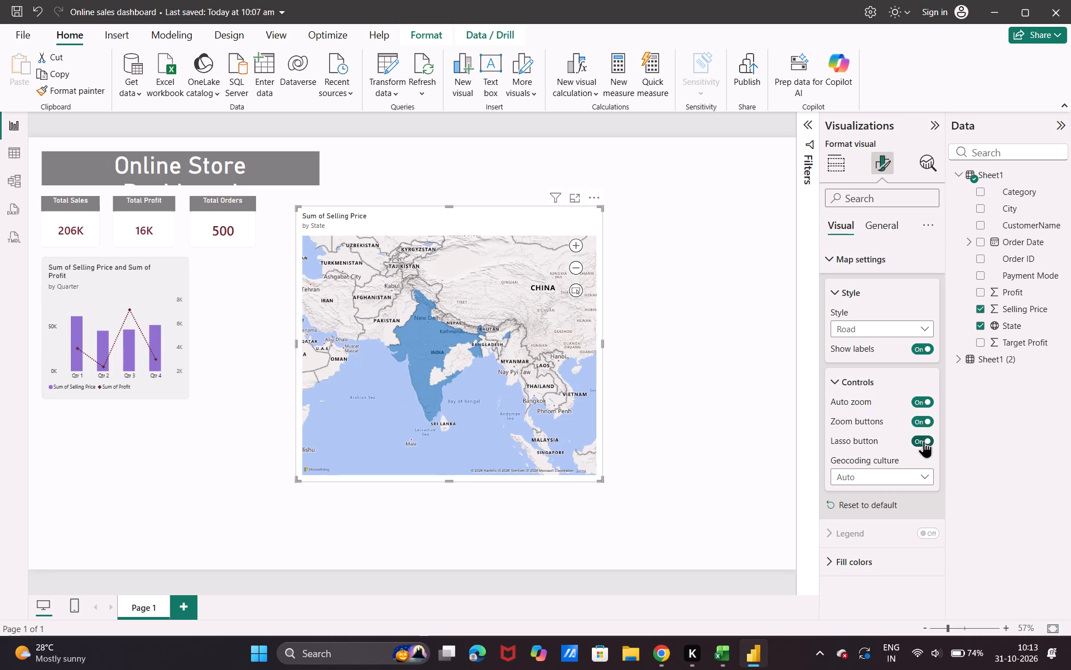
pyautogui.click(886, 476)
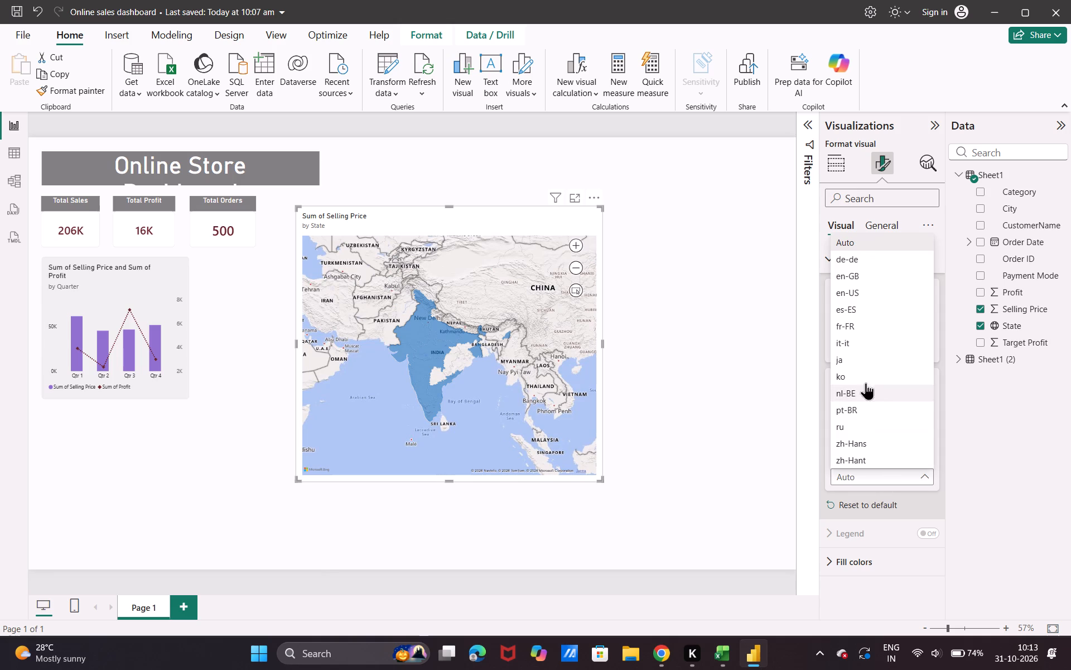
pyautogui.click(917, 496)
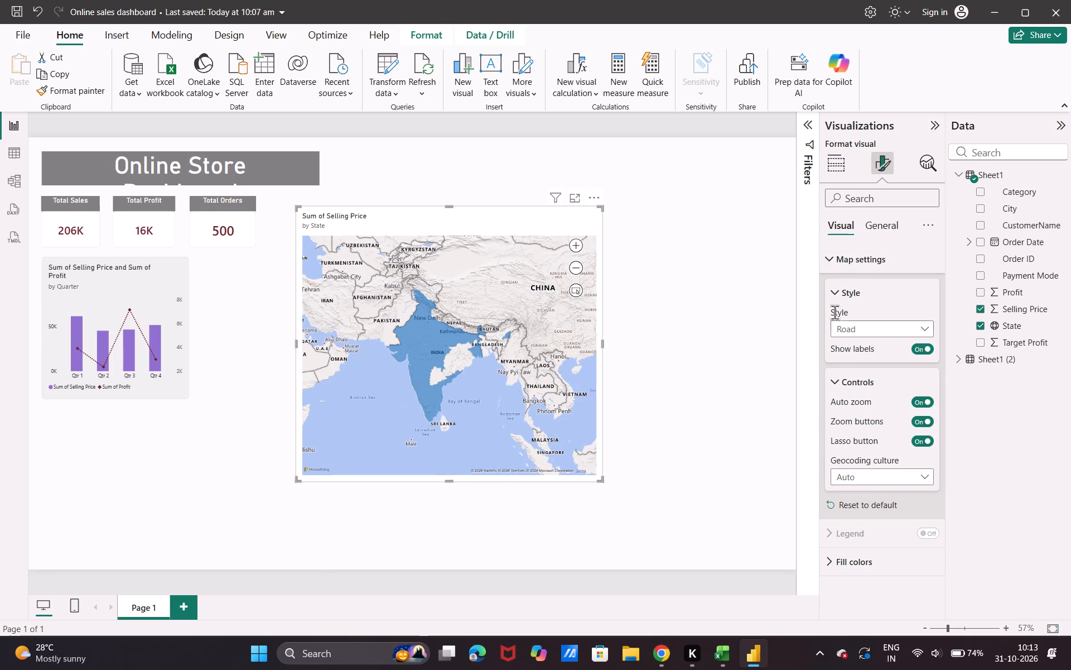
pyautogui.click(845, 367)
pyautogui.click(863, 372)
pyautogui.click(875, 384)
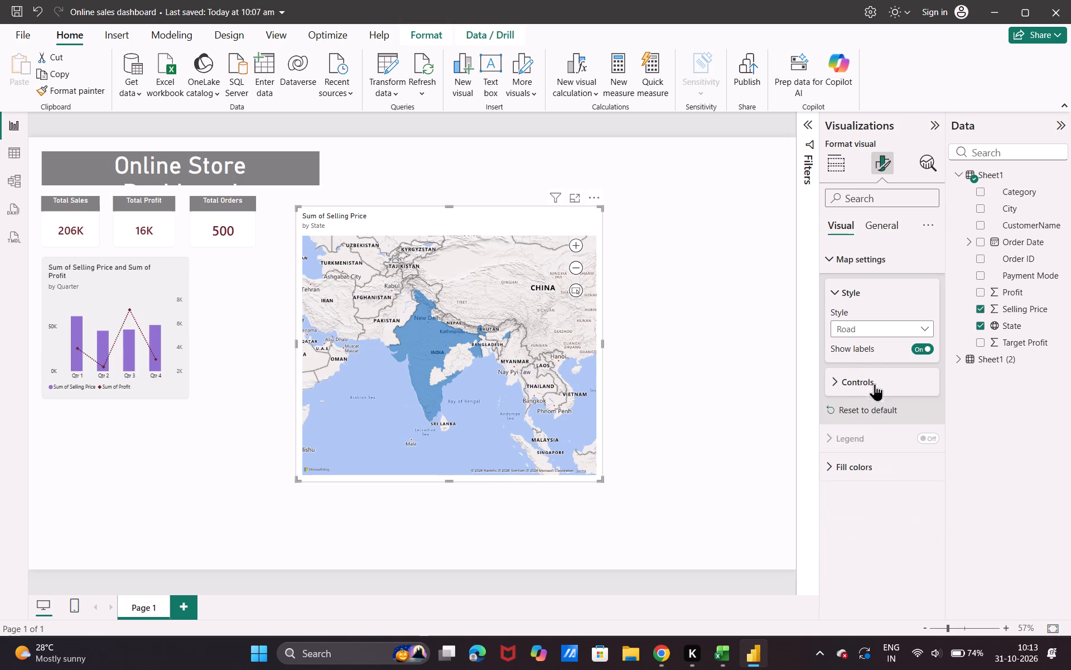
pyautogui.click(872, 290)
# Enable individual fill colors for all states in the filled map's color settings.
pyautogui.click(864, 415)
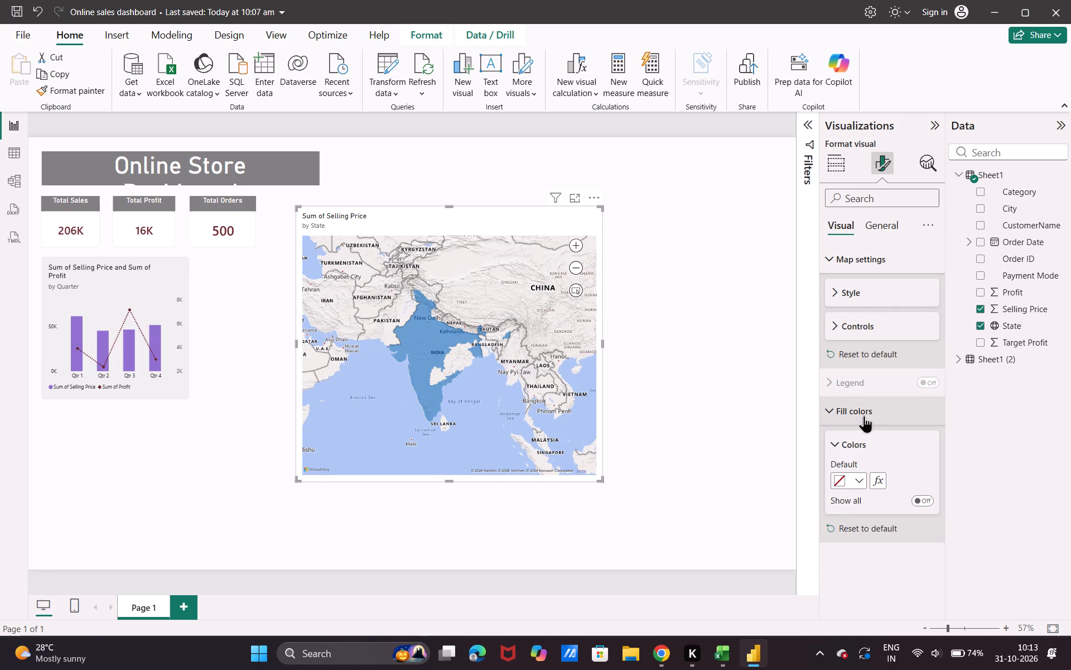
pyautogui.click(850, 478)
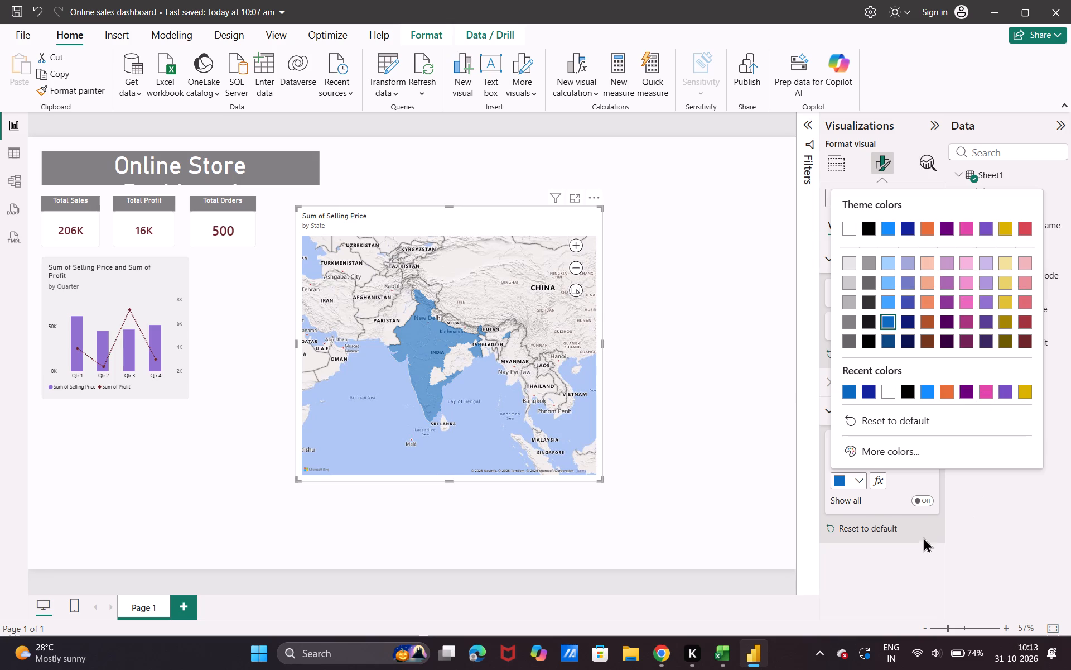
pyautogui.click(886, 507)
pyautogui.click(918, 495)
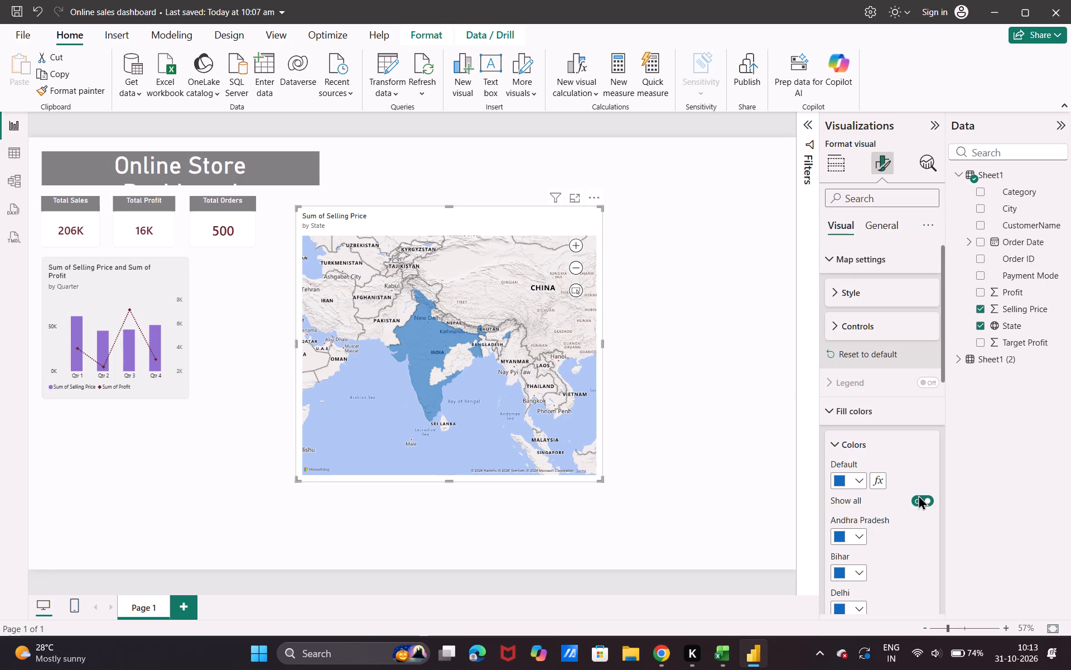
pyautogui.scroll(-3, 890, 538)
pyautogui.scroll(1, 890, 538)
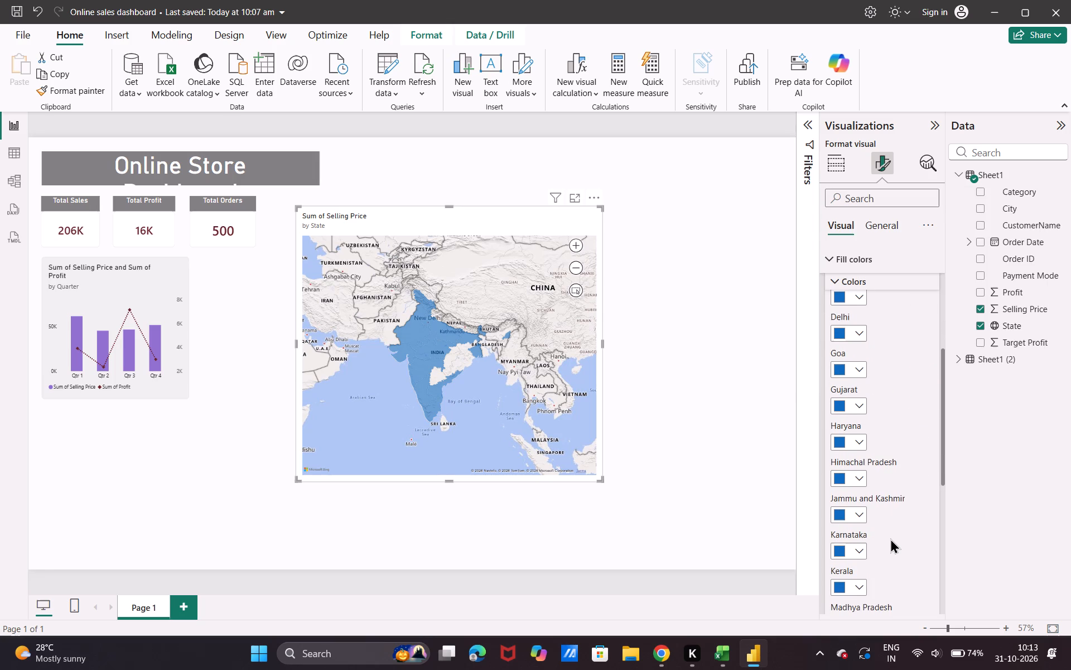
pyautogui.scroll(2, 890, 538)
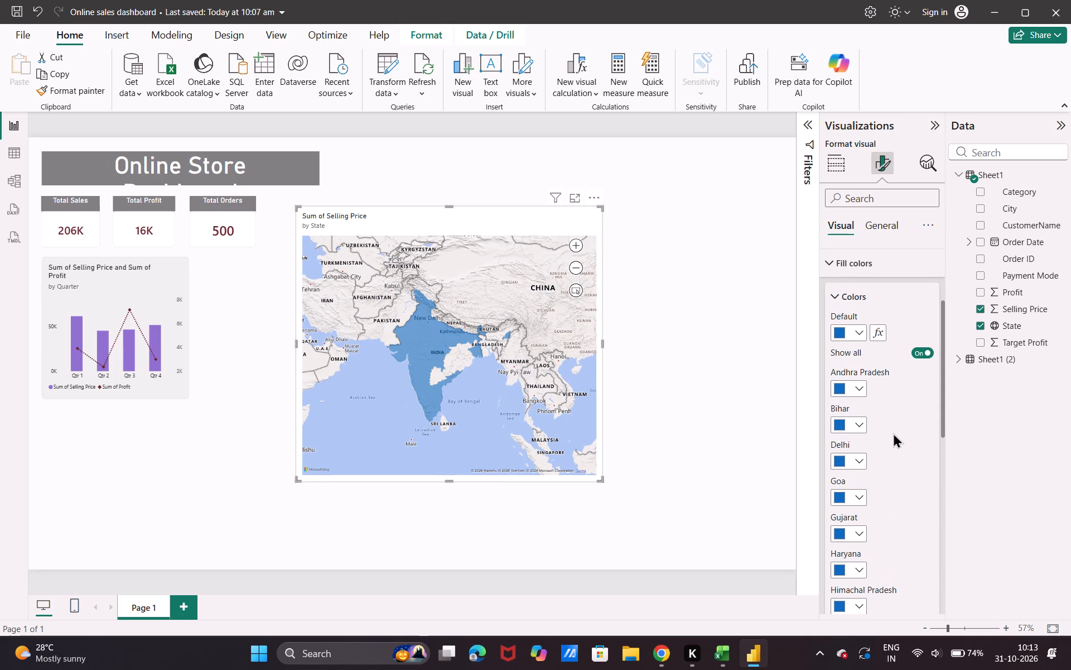
# Set the fill colors of Andhra Pradesh to light pink, Bihar to orange and Delhi to pale periwinkle blue.
pyautogui.click(842, 382)
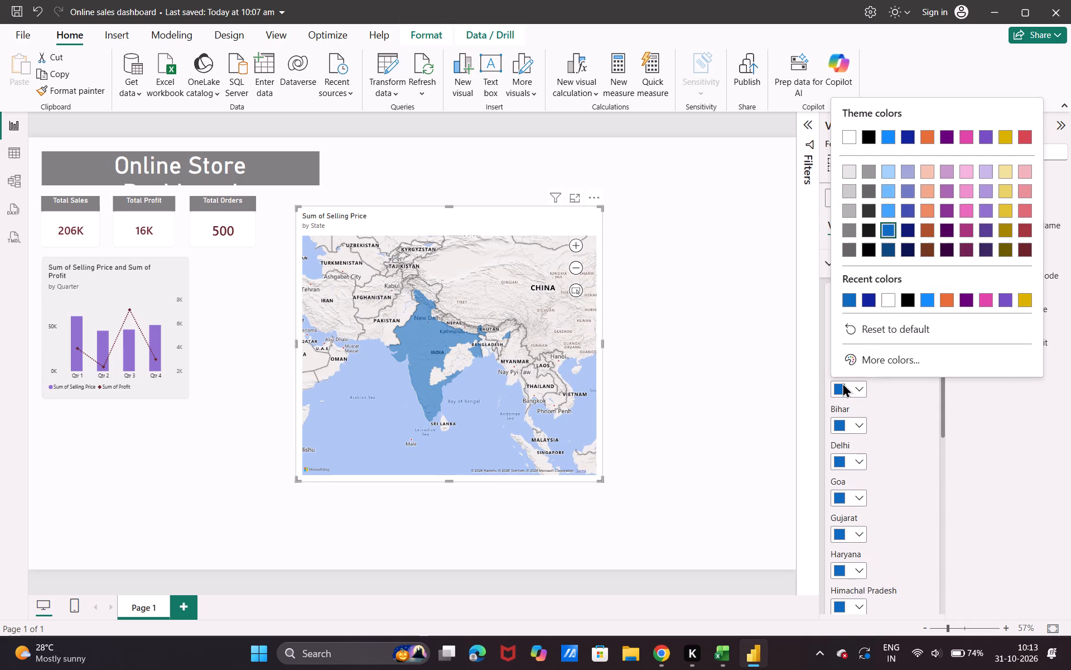
pyautogui.click(966, 185)
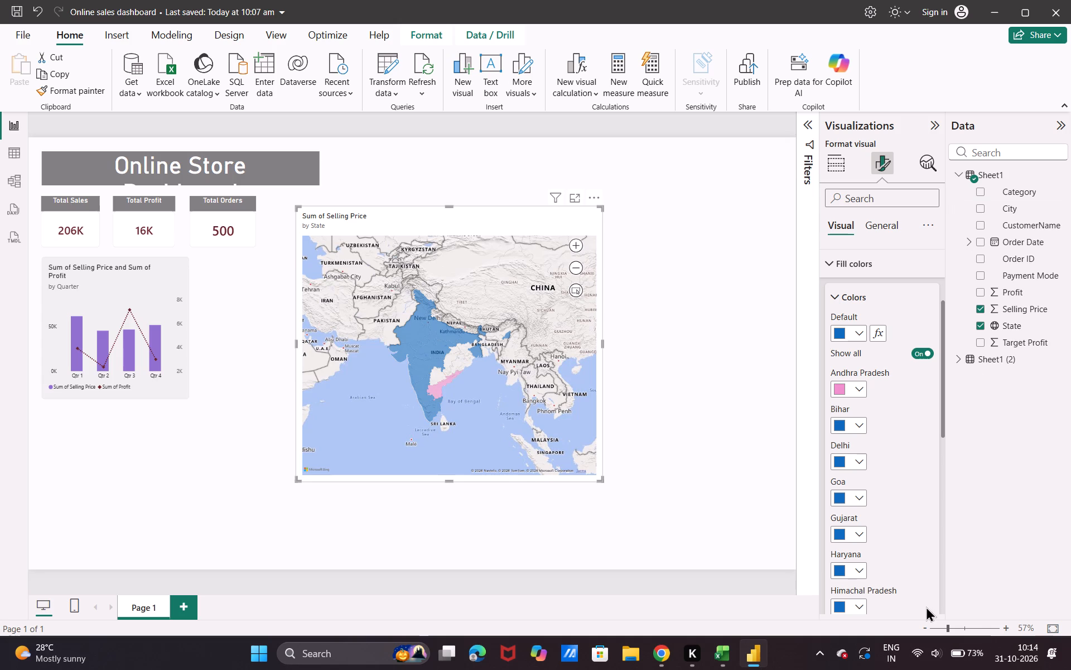
pyautogui.click(840, 430)
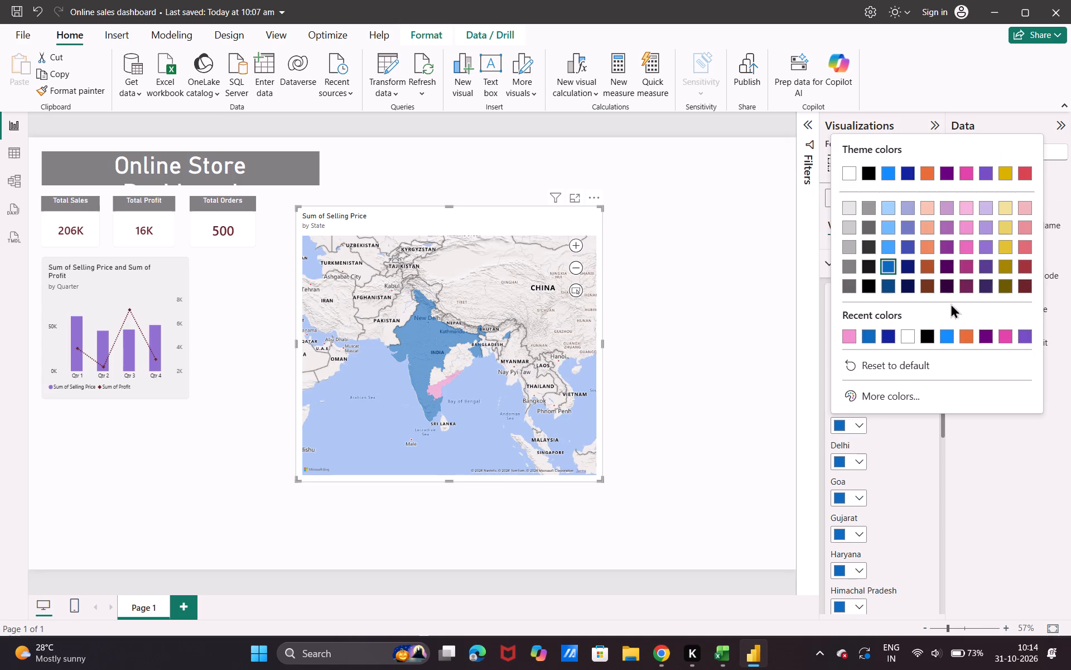
pyautogui.click(969, 340)
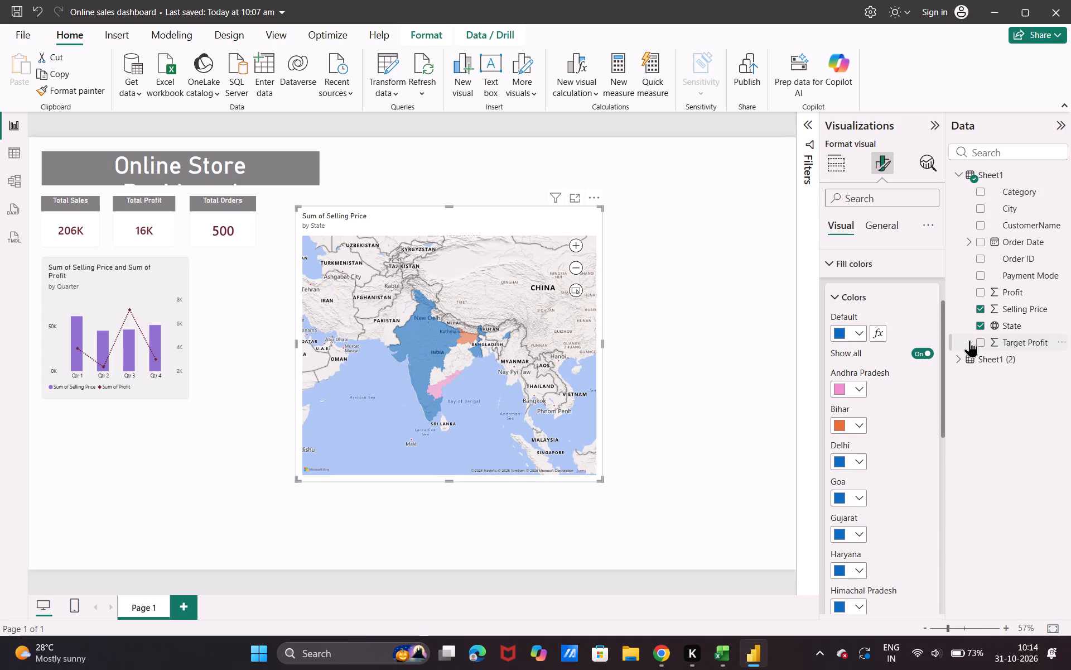
pyautogui.click(832, 465)
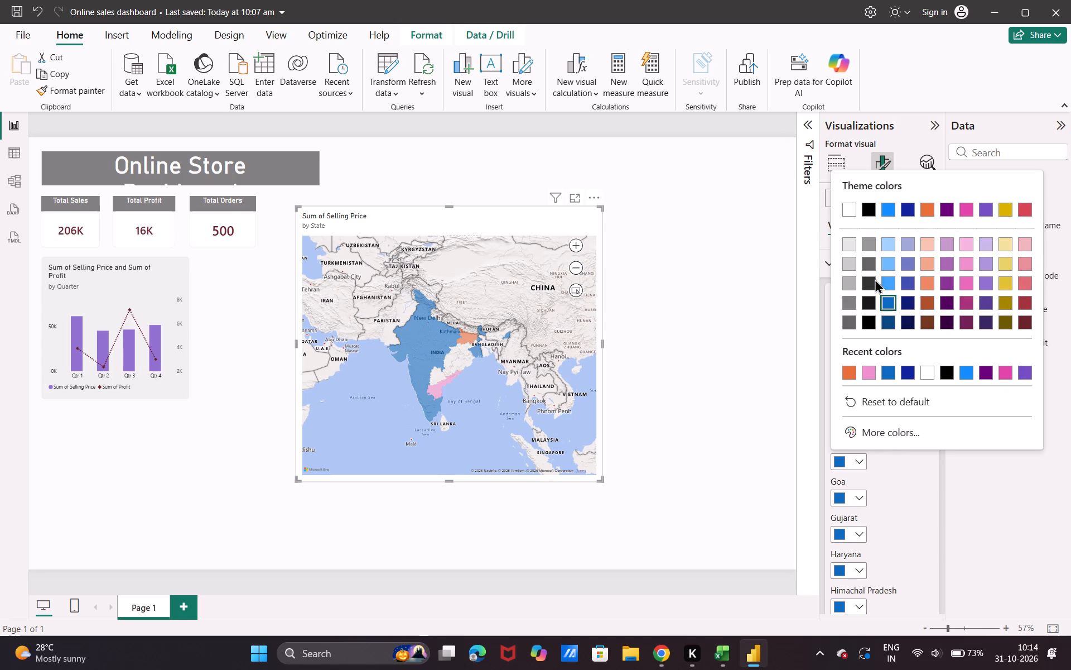
pyautogui.click(913, 245)
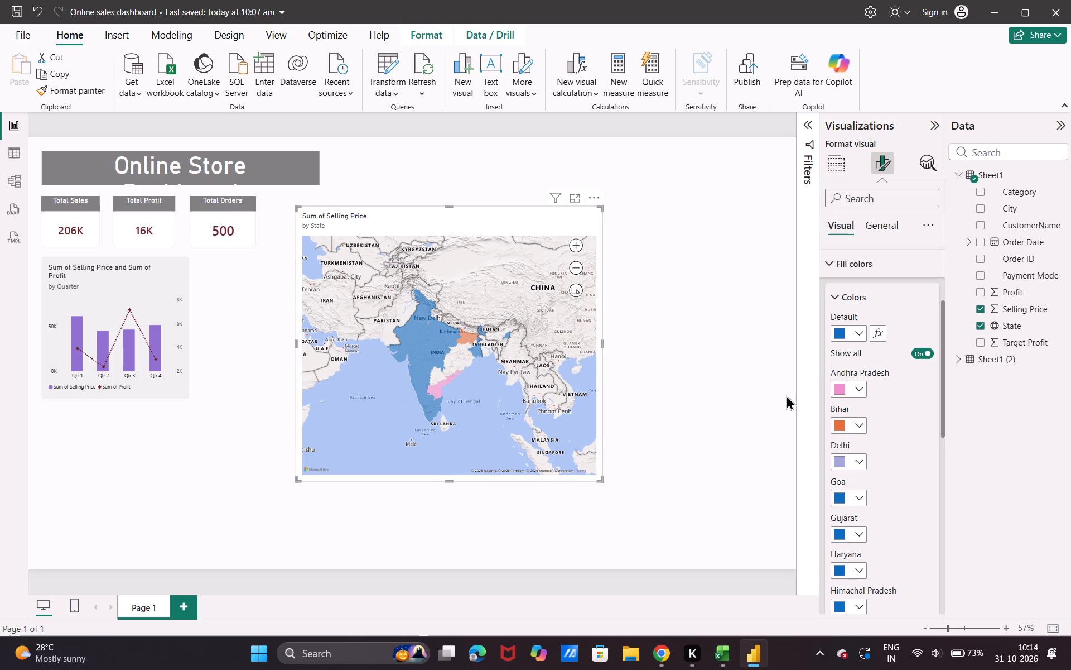
# Set Goa's fill color to pale orange #f5c4af and Gujarat's to light yellow.
pyautogui.scroll(-1, 901, 490)
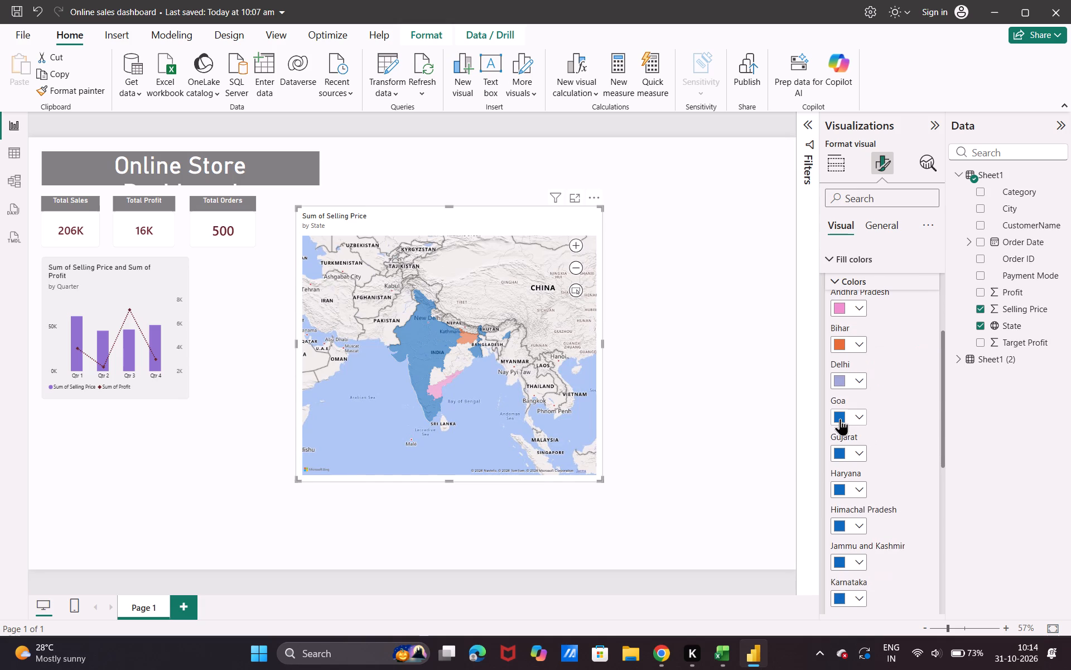
pyautogui.click(840, 418)
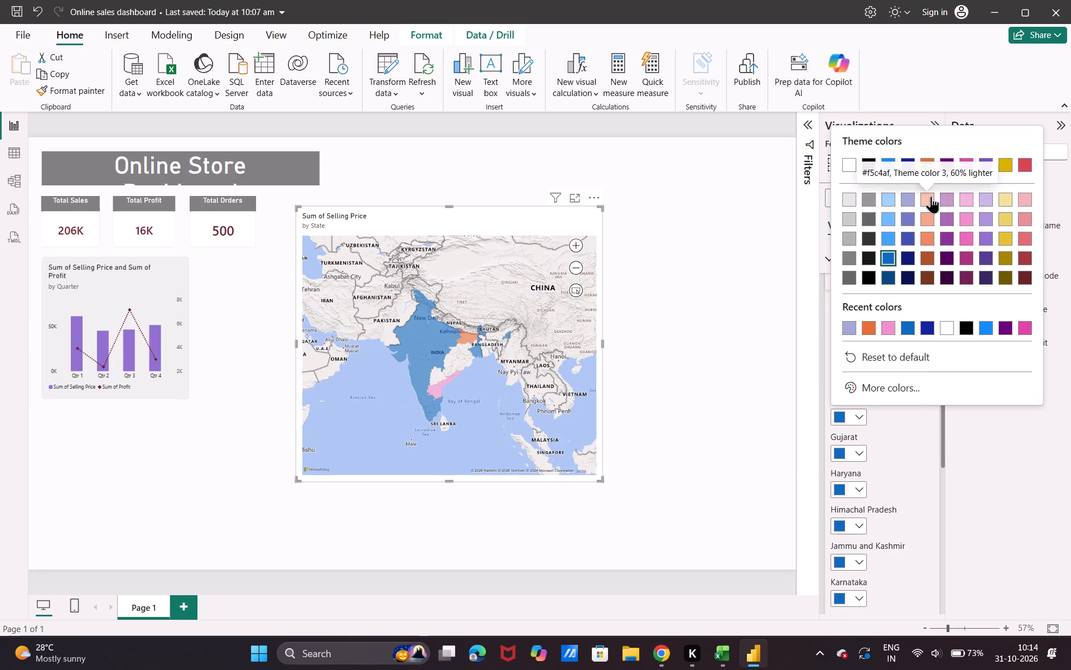
pyautogui.click(931, 196)
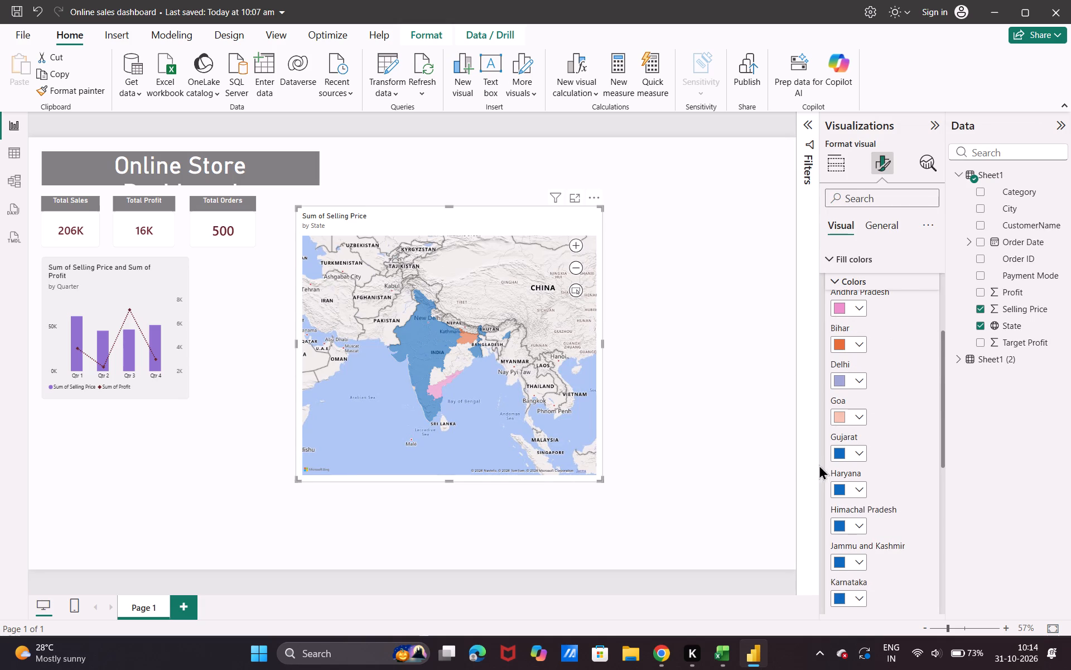
pyautogui.click(838, 453)
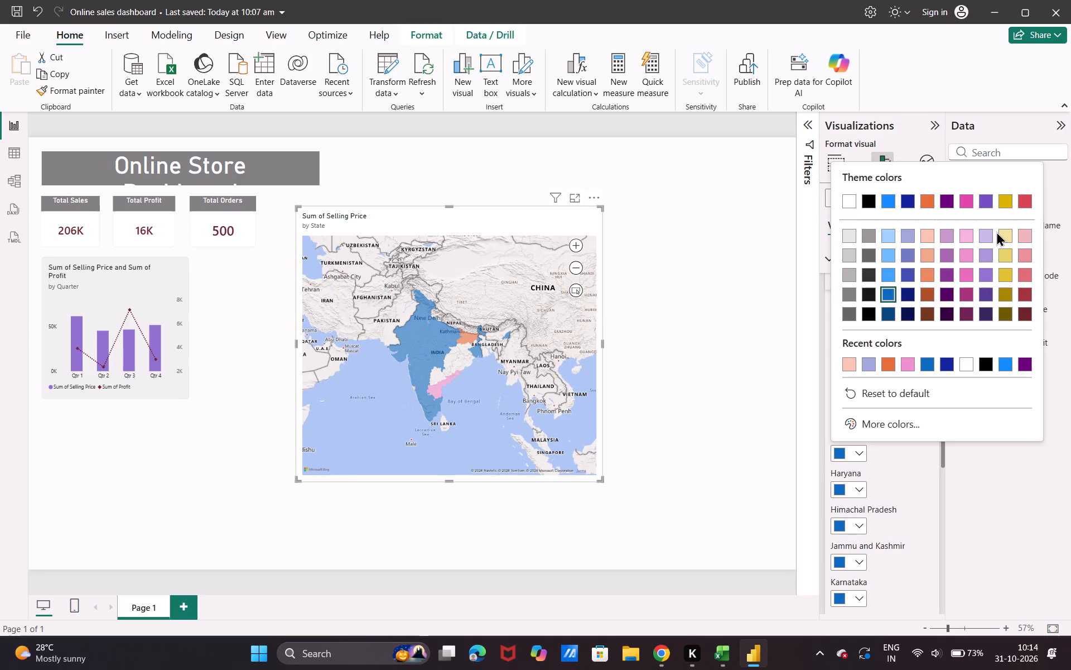
pyautogui.click(1005, 250)
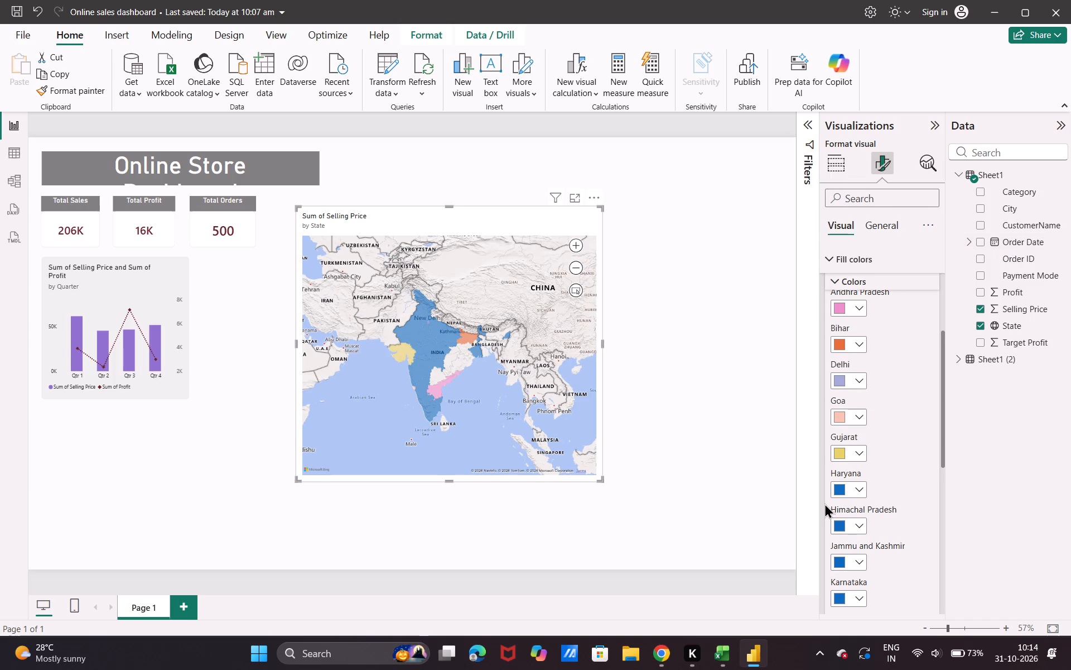
# Set Haryana's fill color to light gray and Himachal Pradesh's to the darkest shade of the theme's red.
pyautogui.scroll(-1, 875, 524)
pyautogui.click(841, 447)
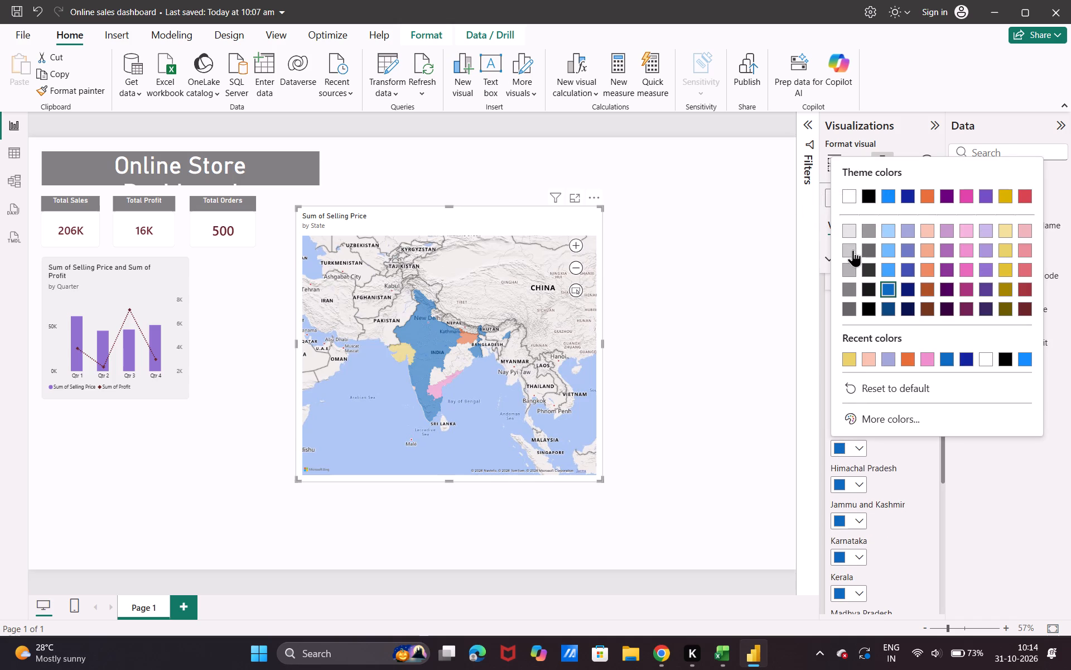
pyautogui.click(853, 250)
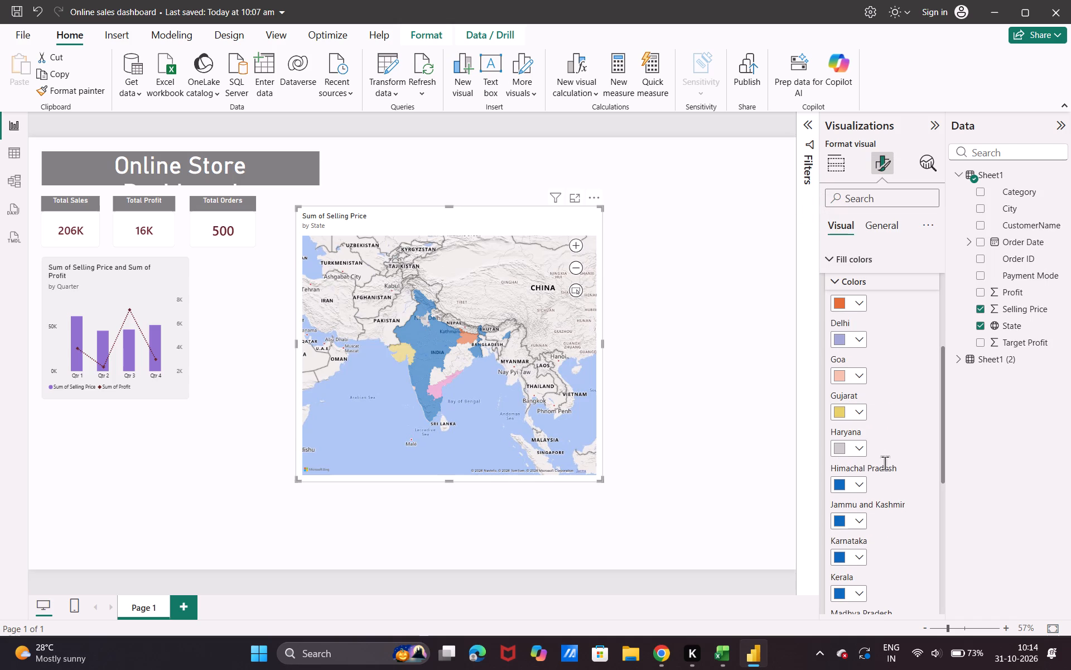
pyautogui.click(846, 484)
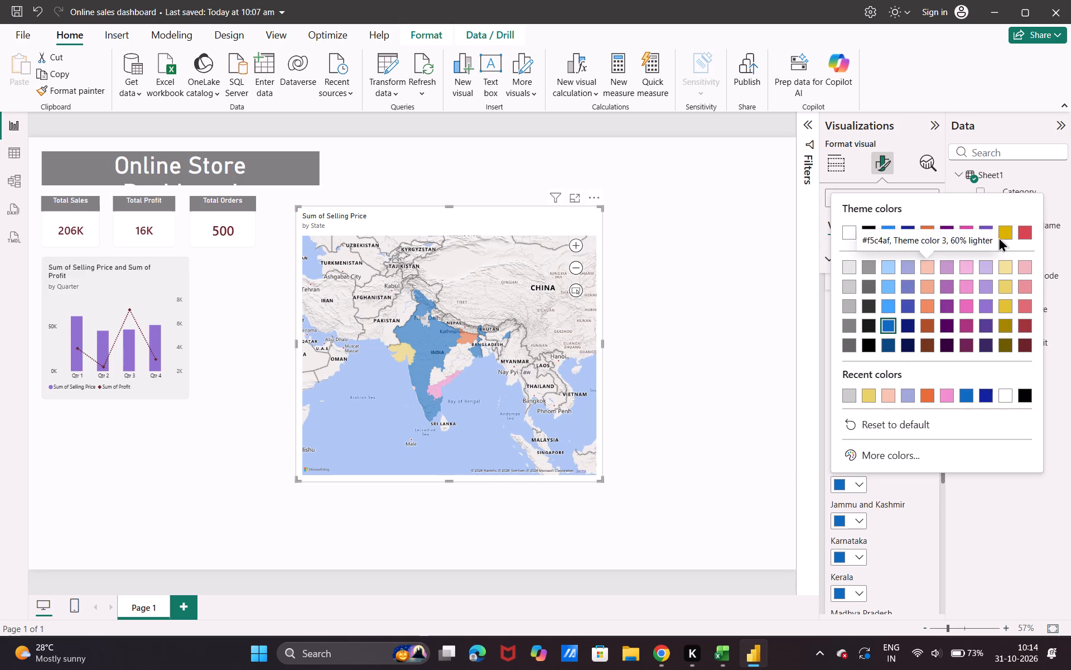
pyautogui.click(1024, 343)
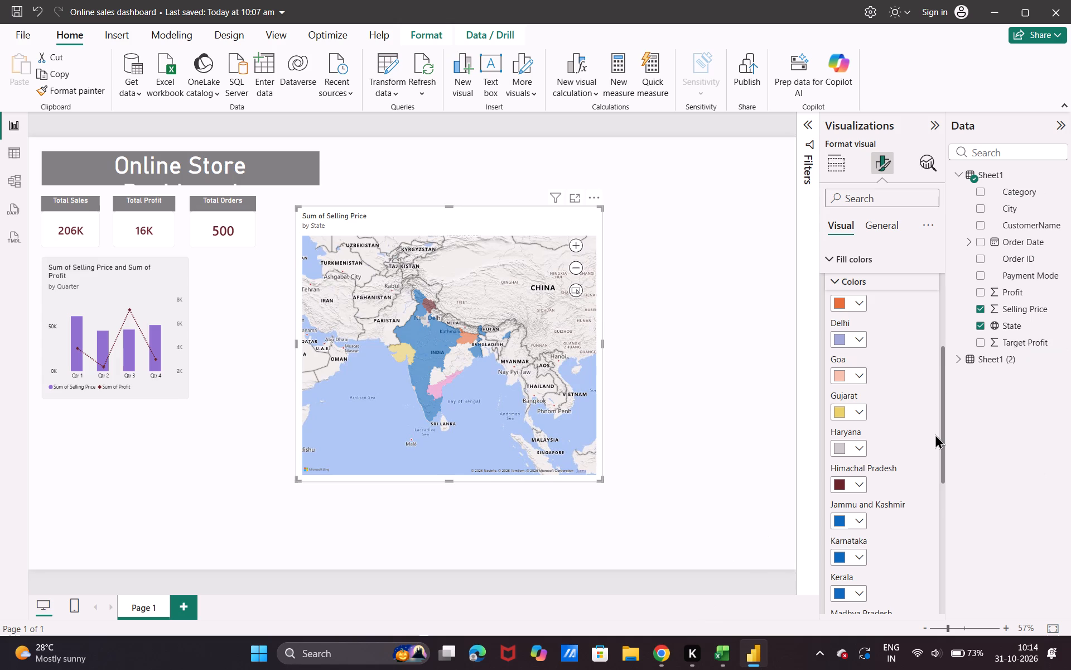
pyautogui.scroll(-1, 935, 434)
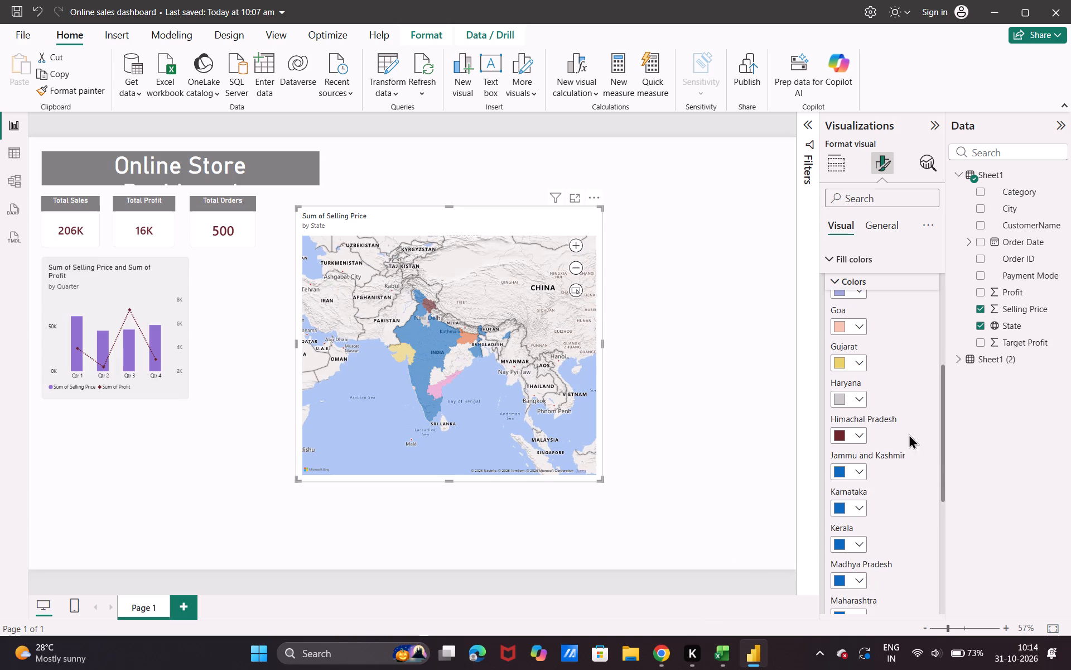
pyautogui.scroll(-1, 875, 510)
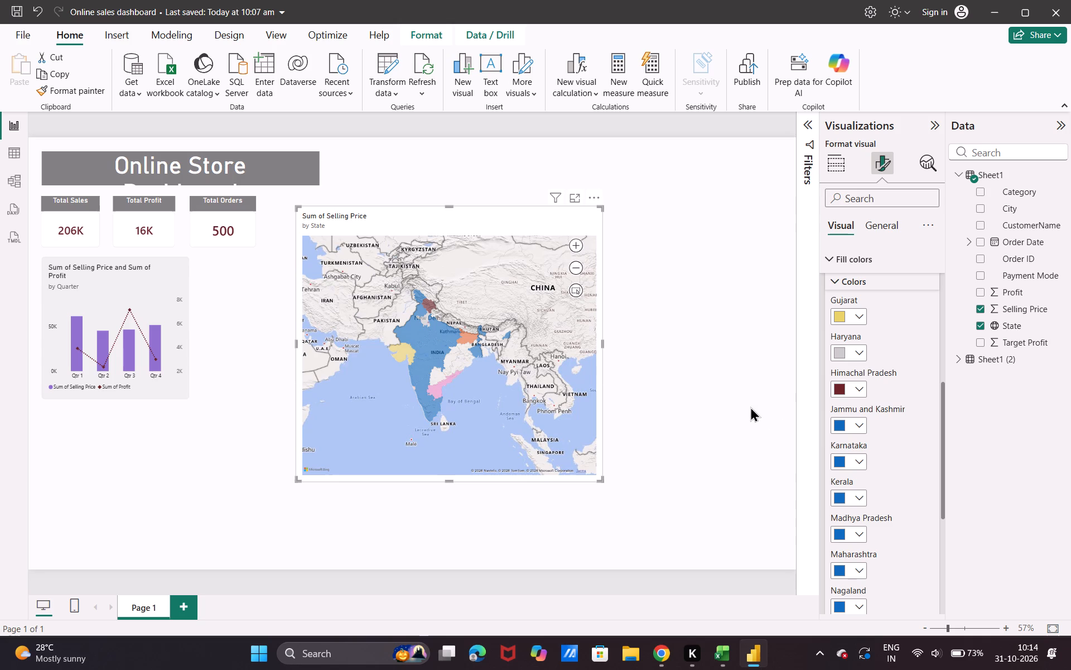
# Undo the map's individual state fill colors and the setting that shows all states, back to the single default color.
pyautogui.click(581, 242)
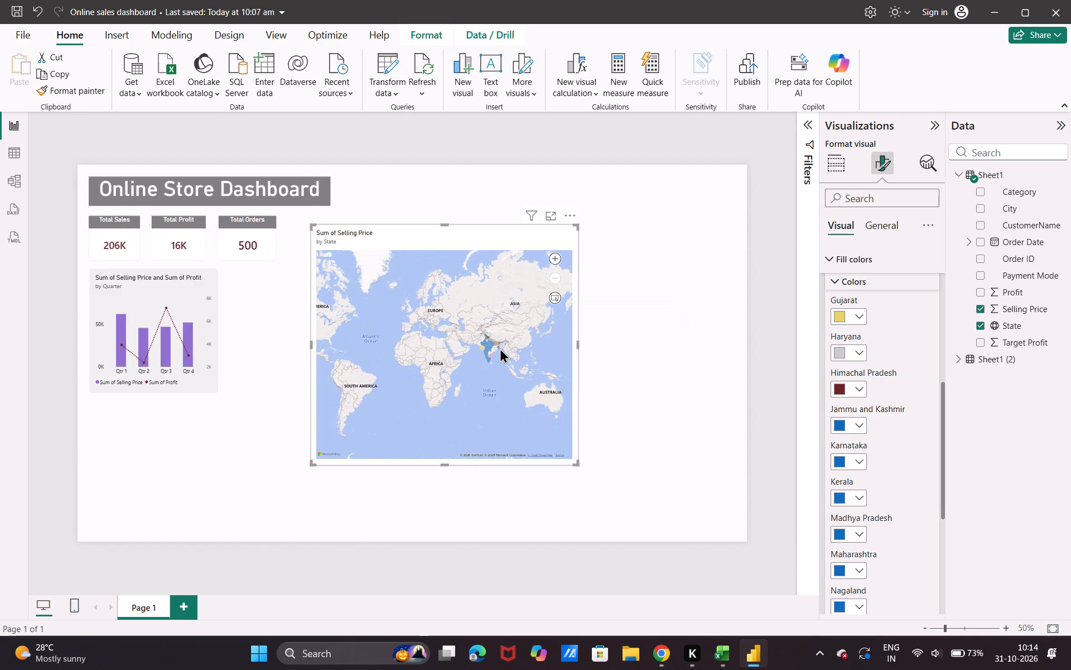
pyautogui.hotkey('ctrl', 'z')
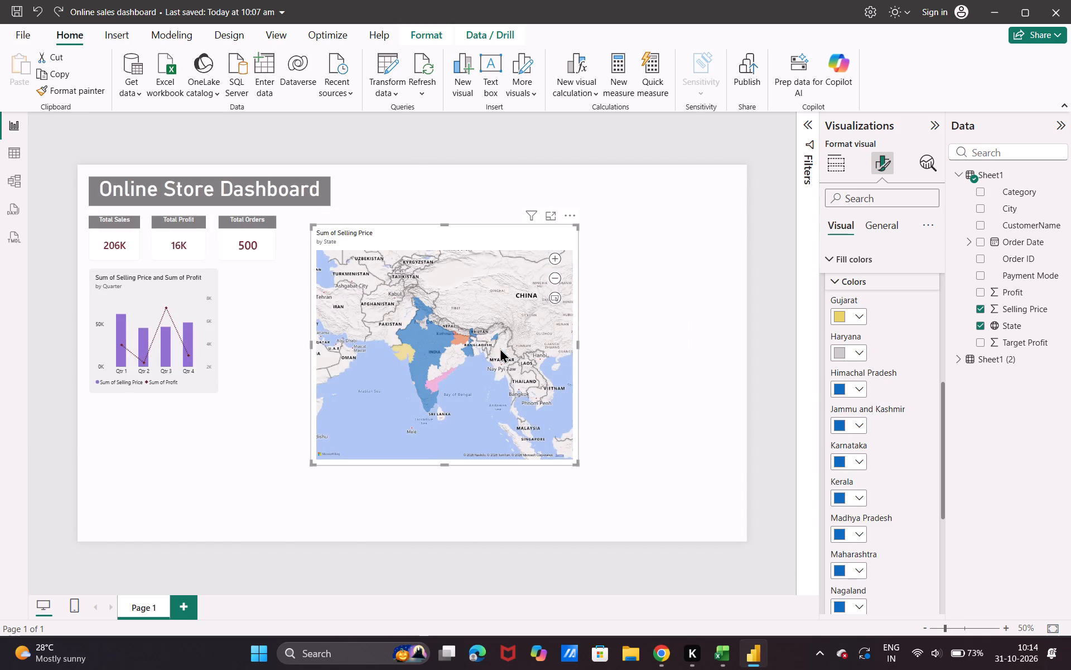
pyautogui.hotkey('ctrl', 'z')
pyautogui.keyDown('ctrl'); pyautogui.click(500, 348); pyautogui.keyUp('ctrl')
pyautogui.hotkey('ctrl', 'z')
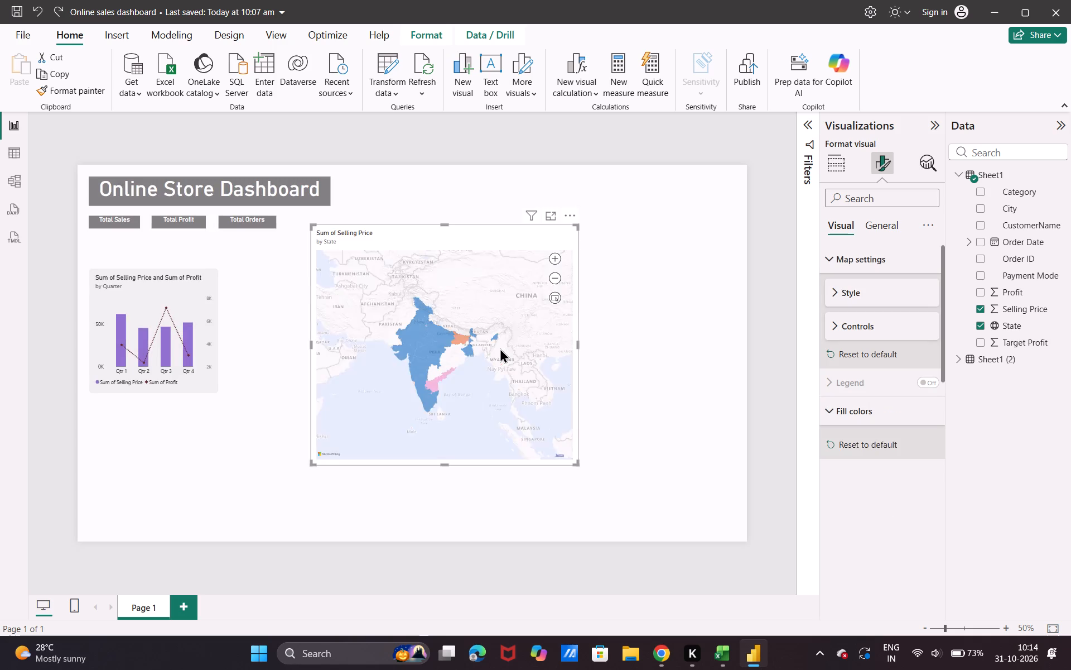
pyautogui.hotkey('ctrl', 'z')
pyautogui.hotkey('ctrl', 'z')
pyautogui.hotkey('ctrl', 'z')
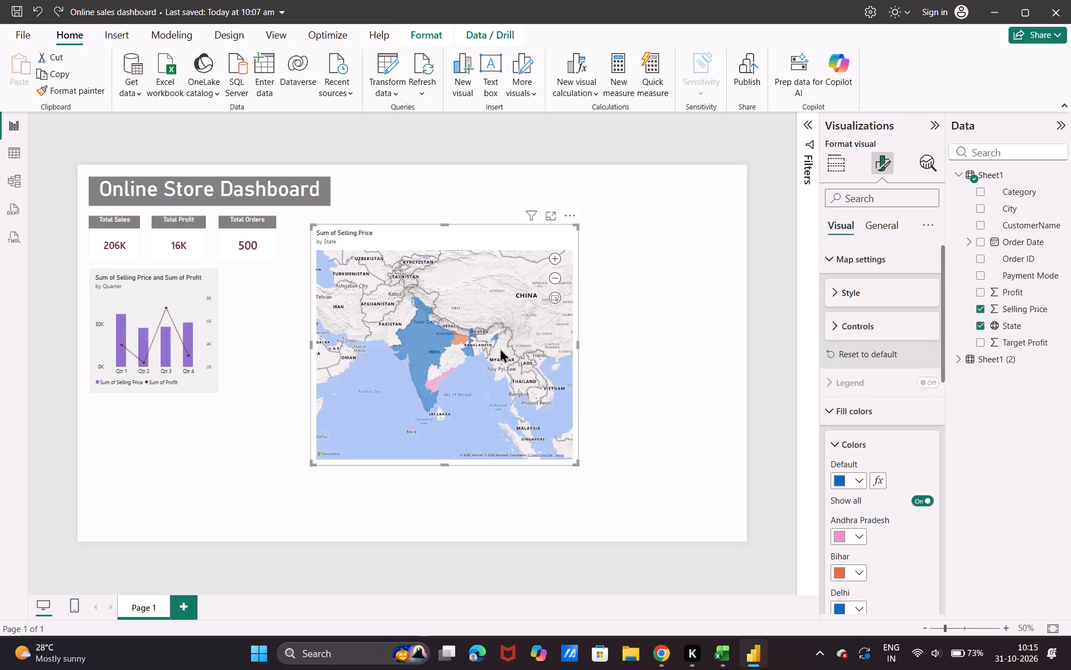
pyautogui.hotkey('ctrl', 'z')
pyautogui.hotkey('ctrl', 'z')
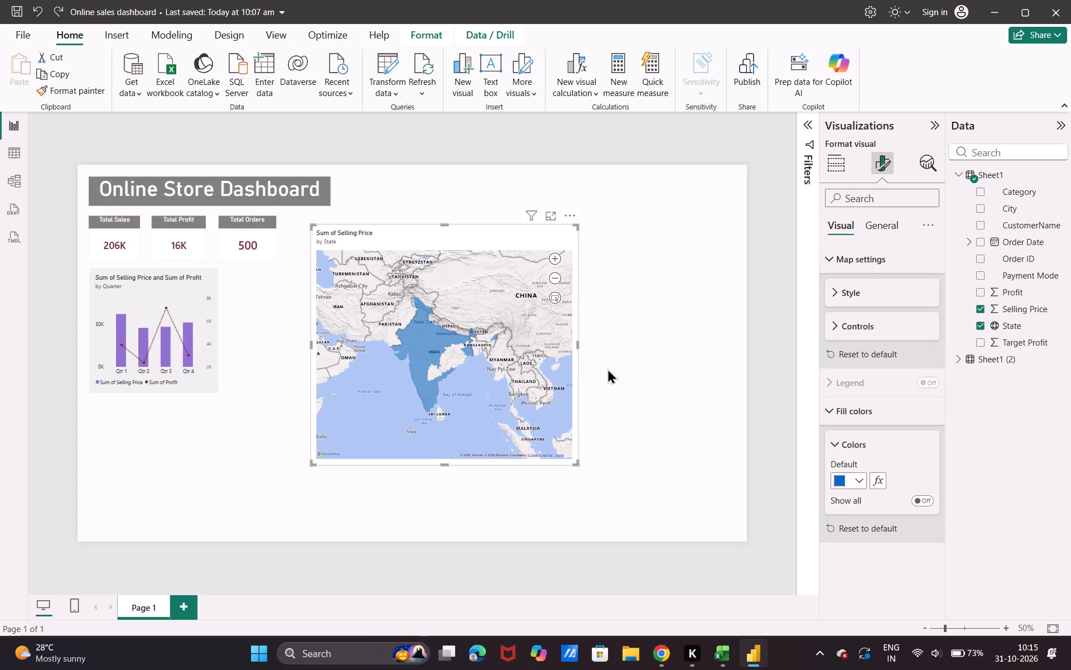
# Open conditional formatting for the map's default fill color and set the format style to Gradient.
pyautogui.click(882, 486)
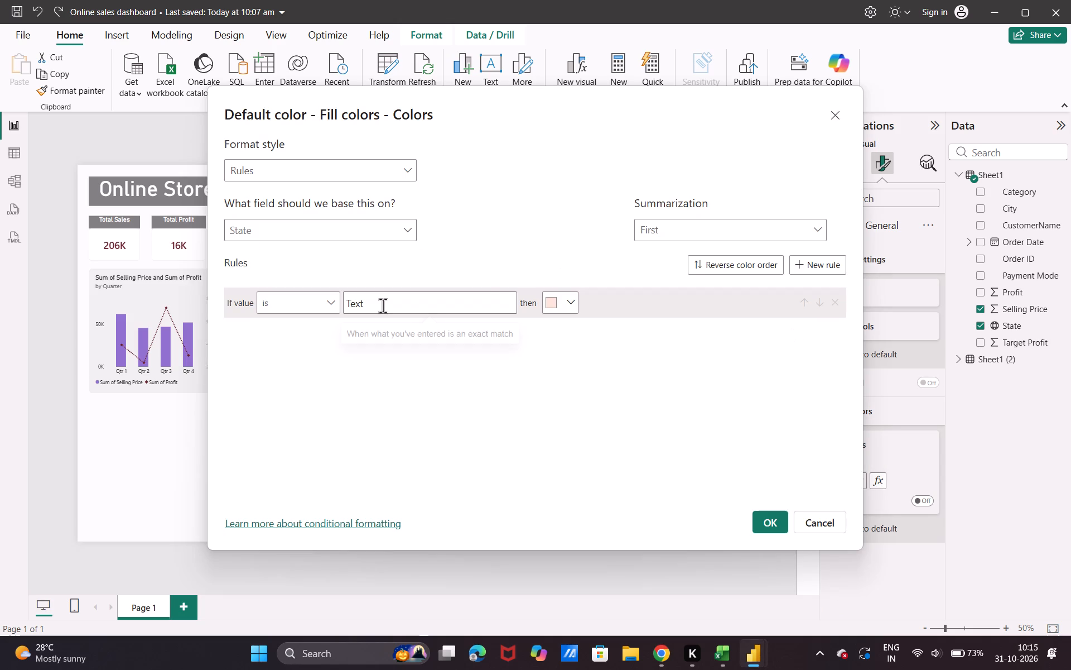
pyautogui.scroll(1, 383, 305)
pyautogui.click(332, 285)
pyautogui.scroll(1, 332, 285)
pyautogui.scroll(1, 528, 392)
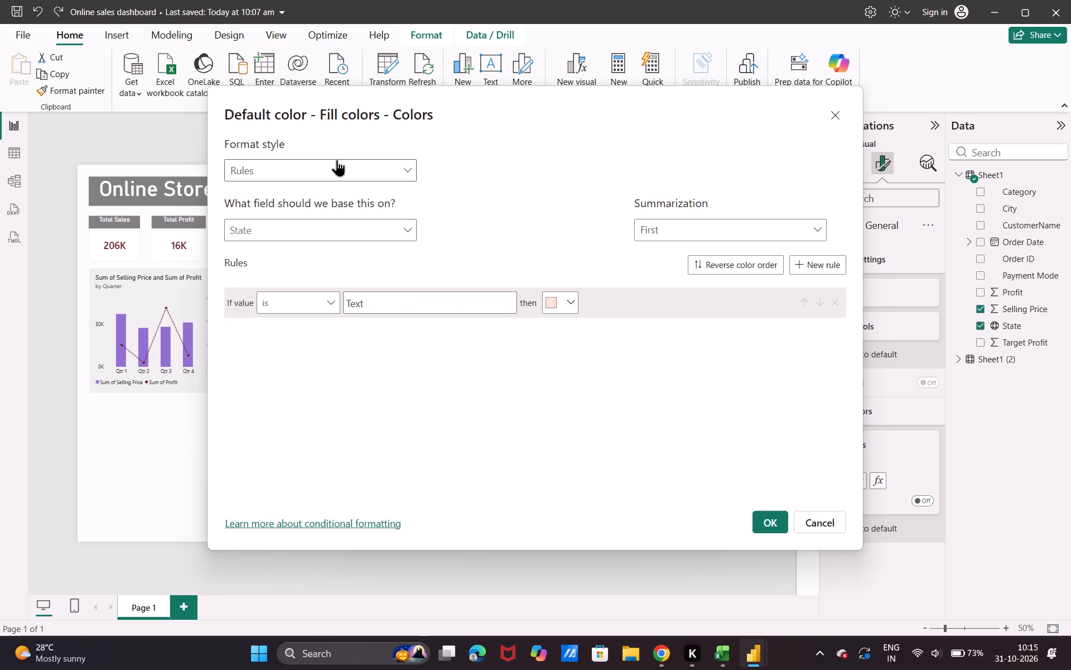
pyautogui.doubleClick(337, 159)
pyautogui.click(337, 159)
pyautogui.click(337, 159)
pyautogui.moveTo(548, 236); pyautogui.dragTo(373, 161)
pyautogui.click(373, 161)
pyautogui.click(326, 184)
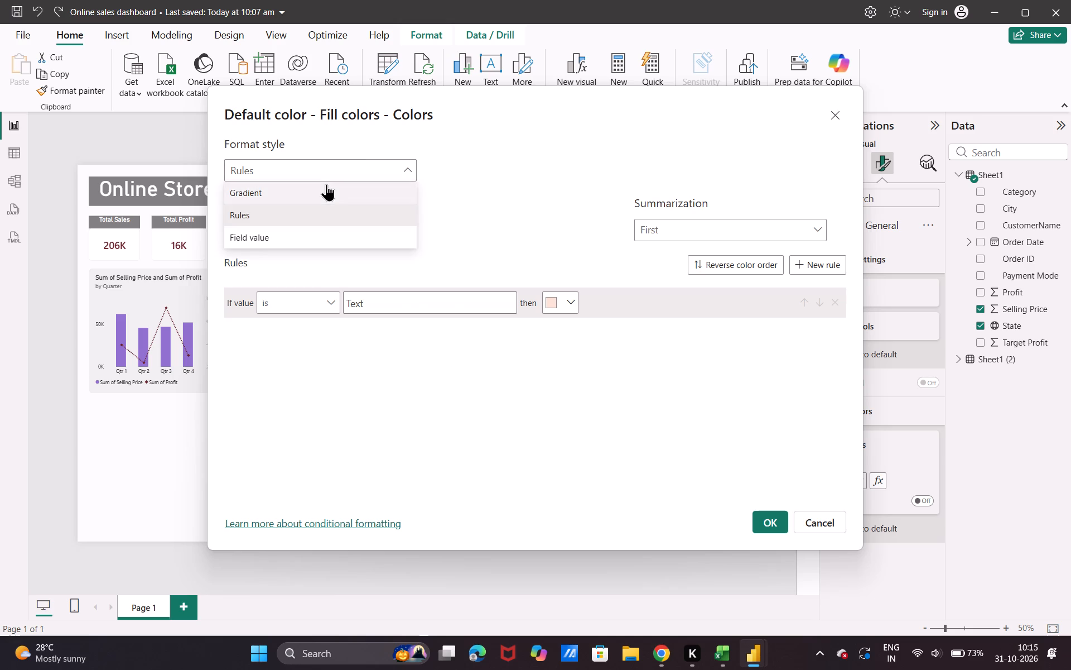
pyautogui.click(509, 334)
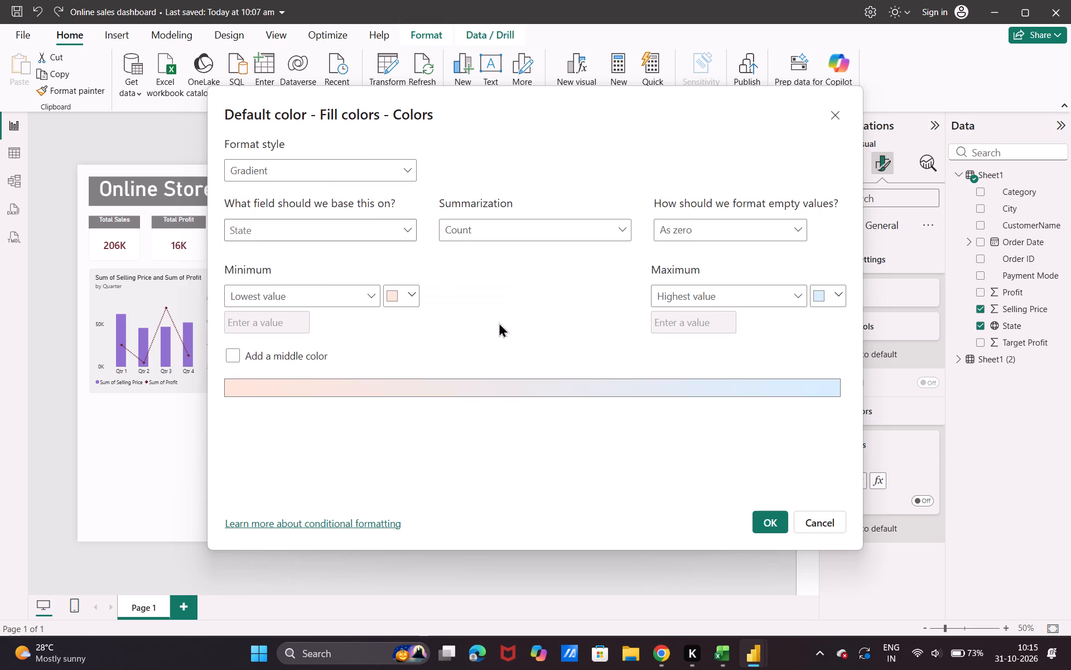
# Base the fill color gradient on Sum of Selling Price.
pyautogui.click(530, 231)
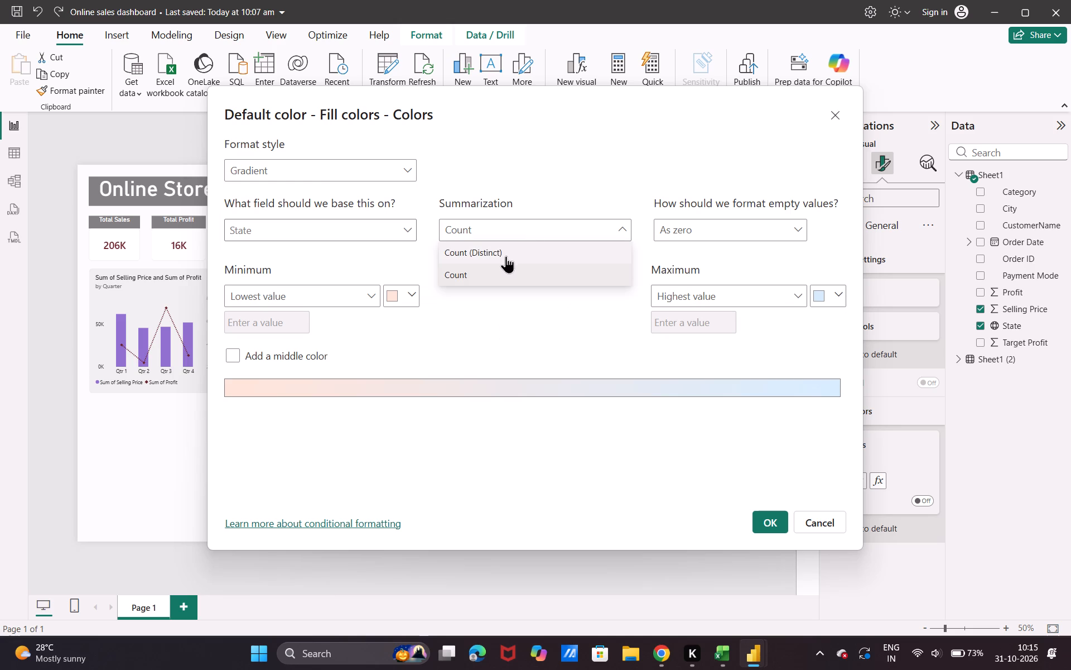
pyautogui.click(548, 370)
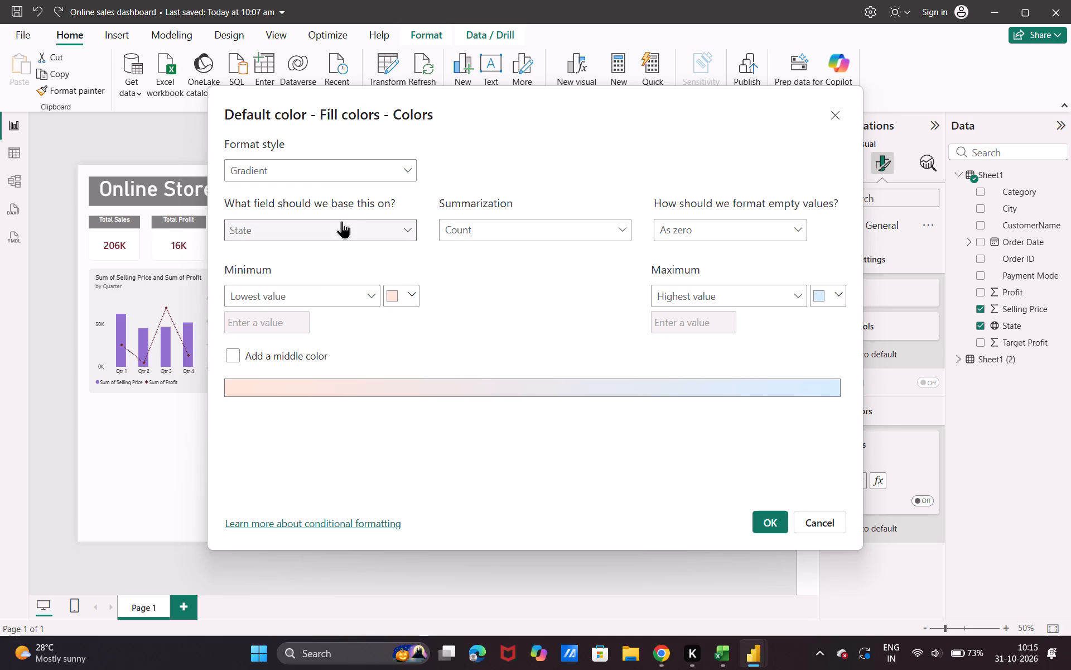
pyautogui.click(353, 229)
pyautogui.click(332, 299)
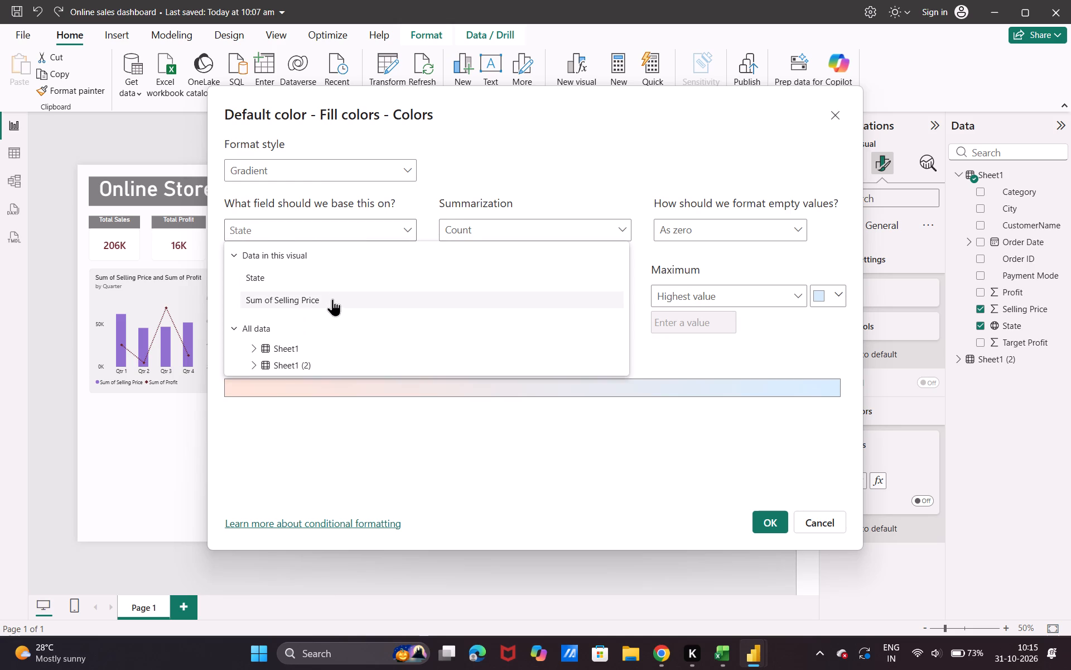
pyautogui.moveTo(332, 299); pyautogui.dragTo(432, 347)
pyautogui.click(432, 347)
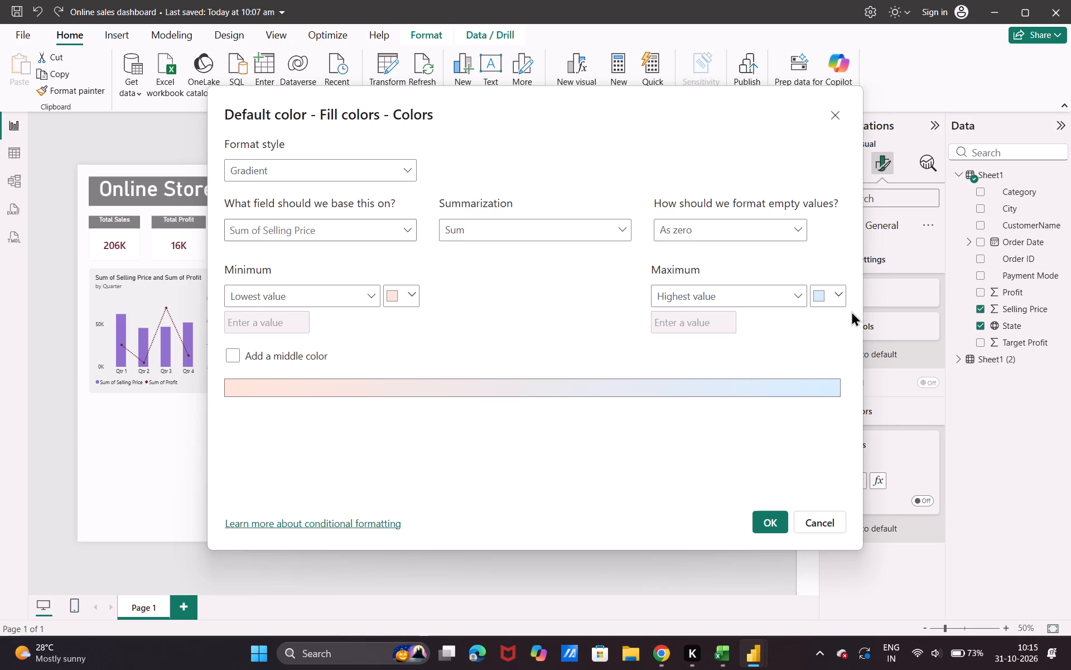
# Set the gradient's maximum color to medium pink, keep the minimum light peach, and apply the formatting to the map.
pyautogui.click(833, 295)
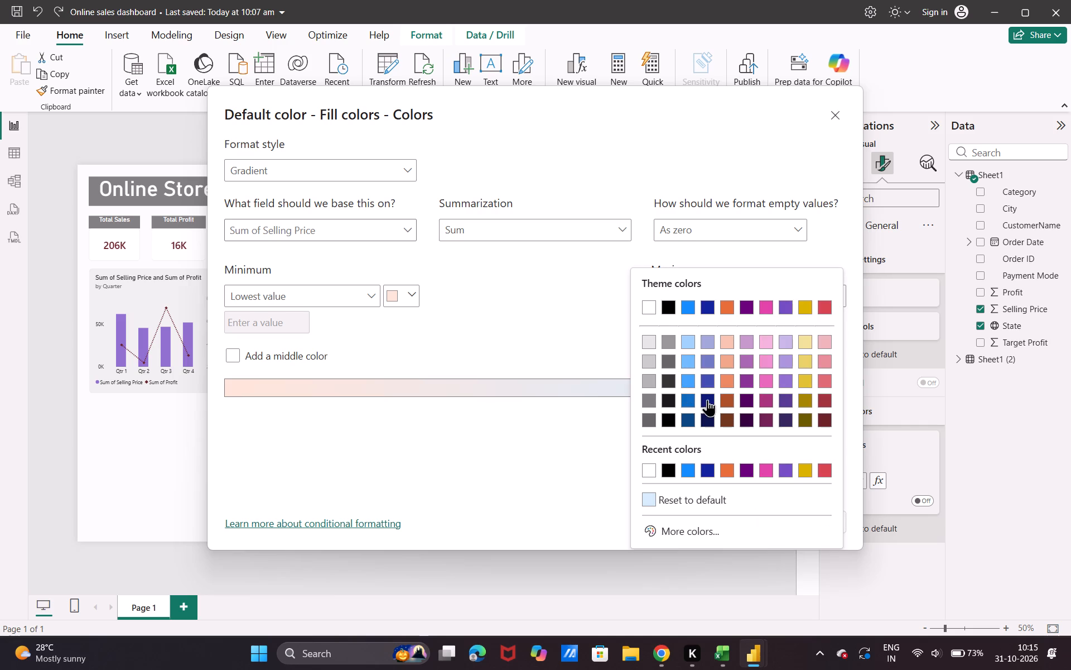
pyautogui.click(761, 380)
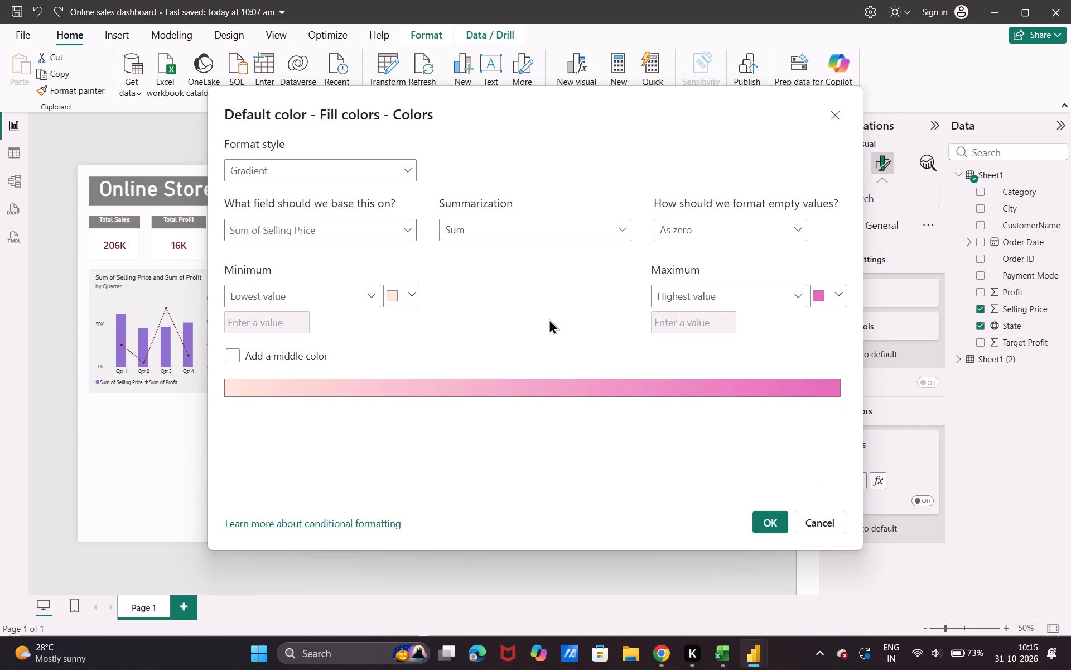
pyautogui.click(394, 296)
pyautogui.click(342, 327)
pyautogui.click(766, 525)
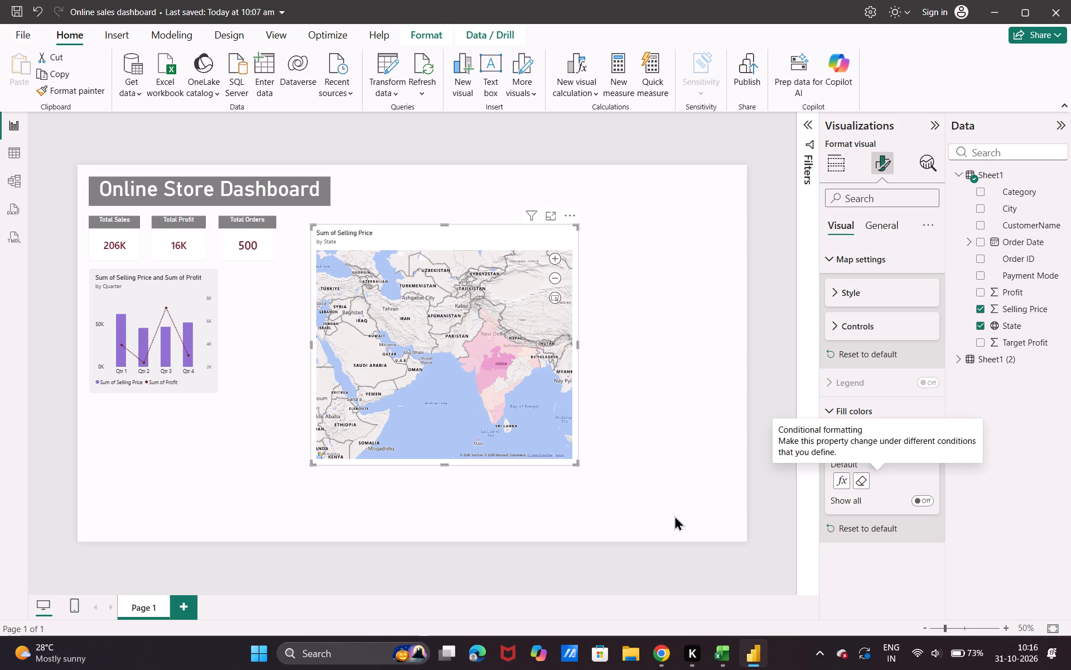
# Reopen the default fill color's conditional formatting, add a dark brown middle color to the gradient, and apply it.
pyautogui.click(534, 387)
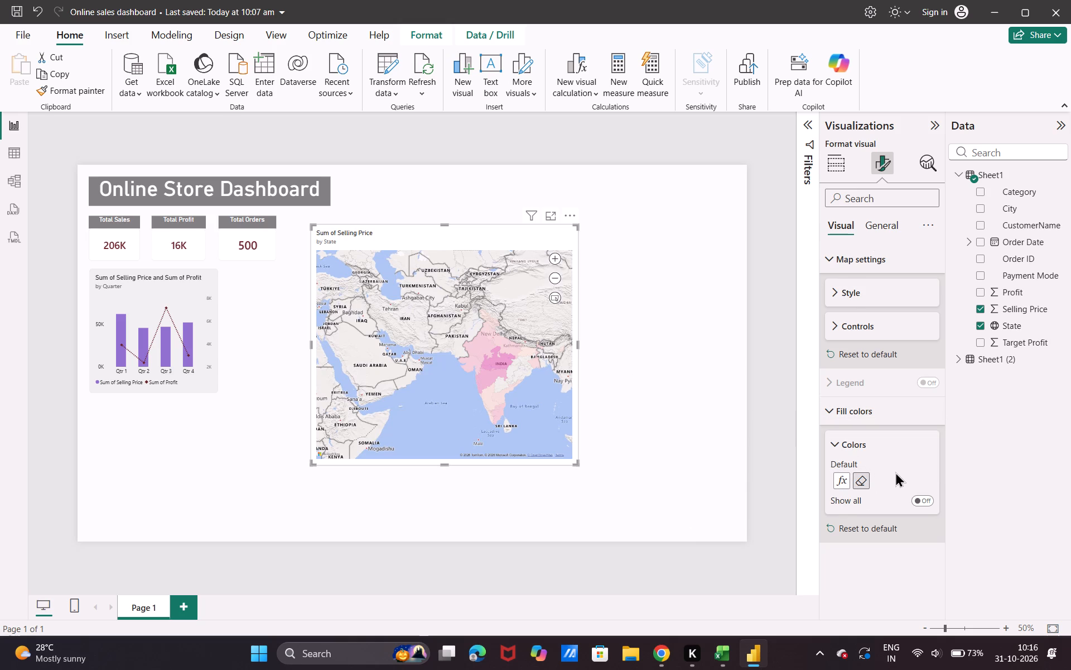
pyautogui.scroll(-1, 895, 472)
pyautogui.click(845, 477)
pyautogui.click(861, 480)
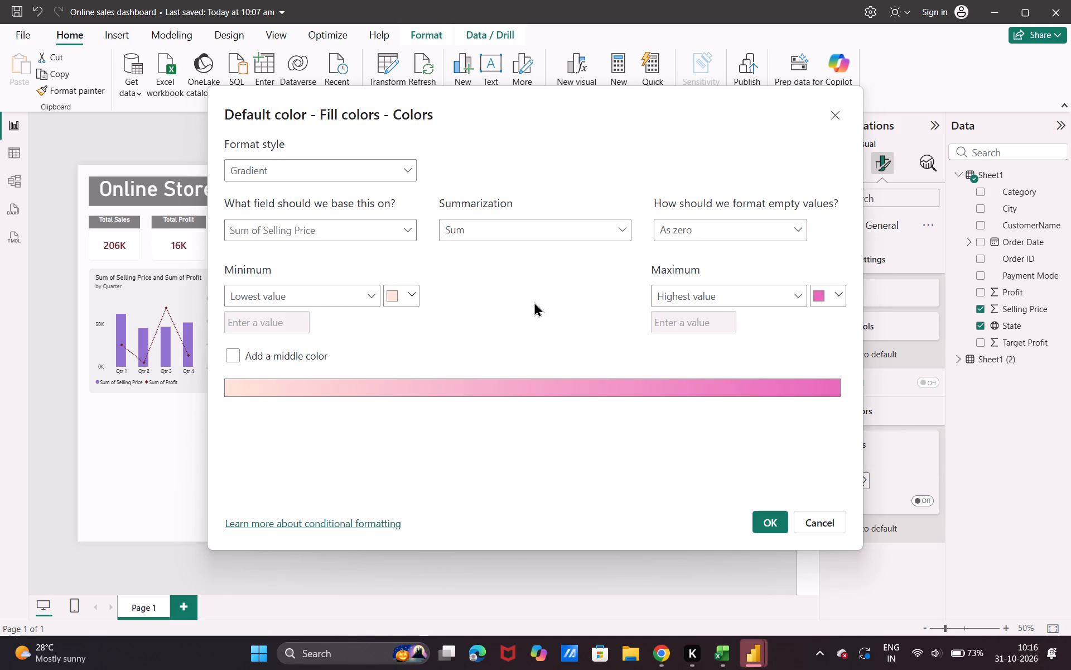
pyautogui.moveTo(477, 253); pyautogui.dragTo(478, 294)
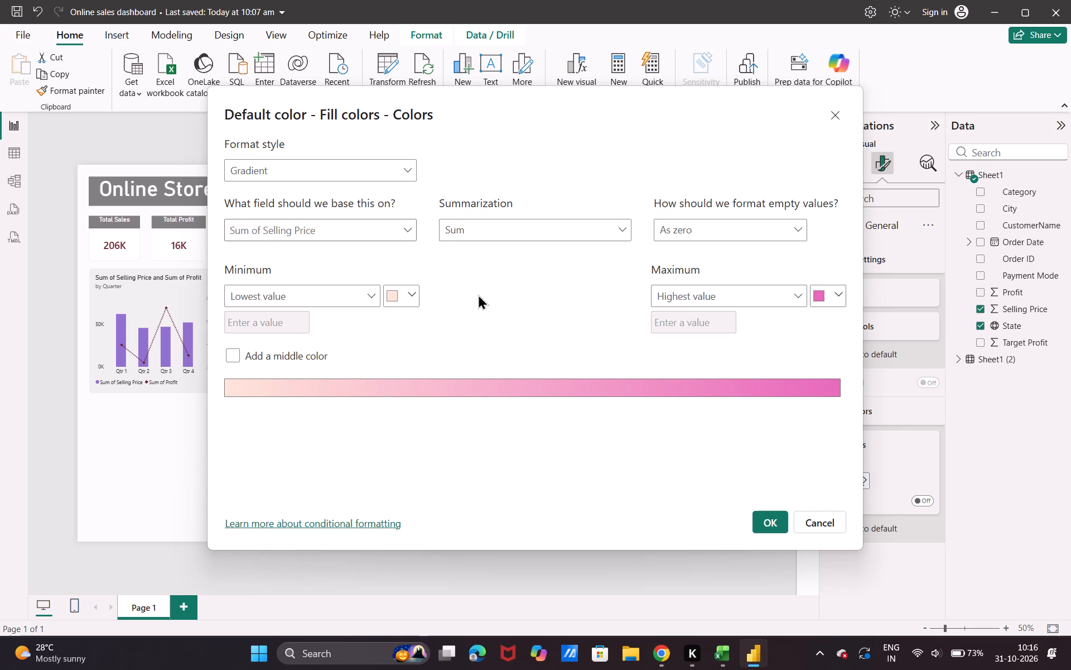
pyautogui.click(478, 294)
pyautogui.click(478, 294)
pyautogui.click(286, 356)
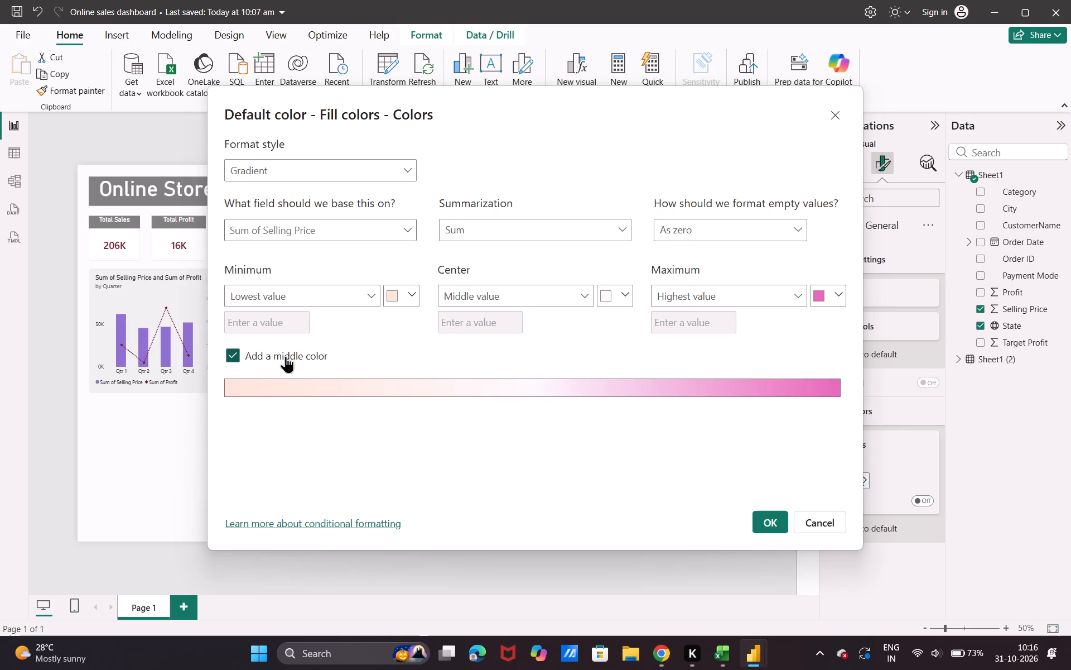
pyautogui.click(609, 297)
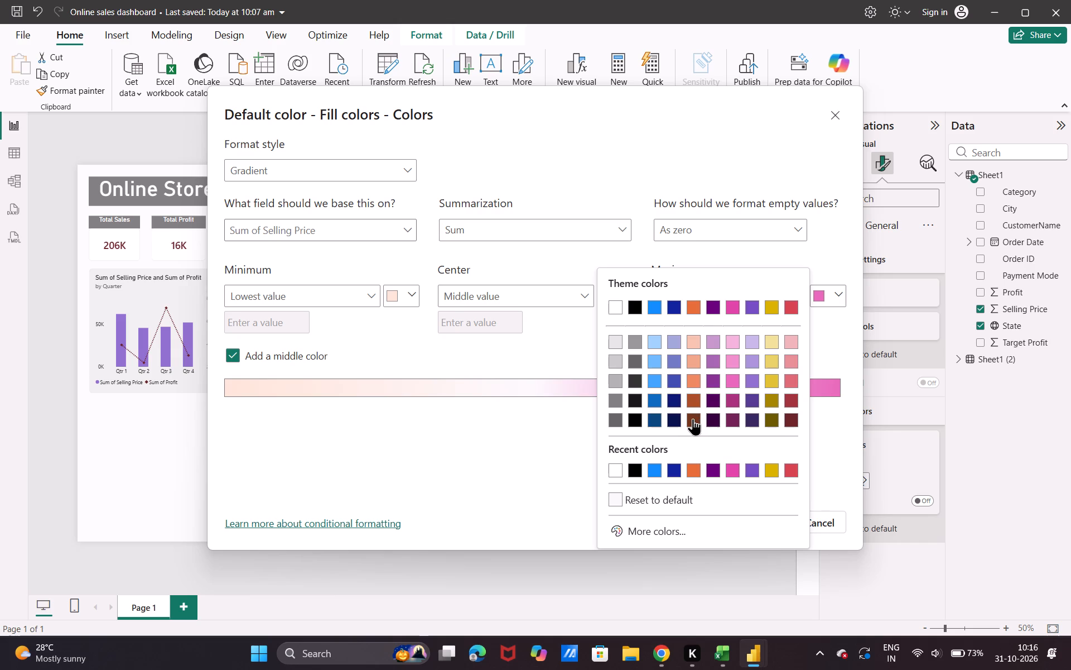
pyautogui.click(693, 418)
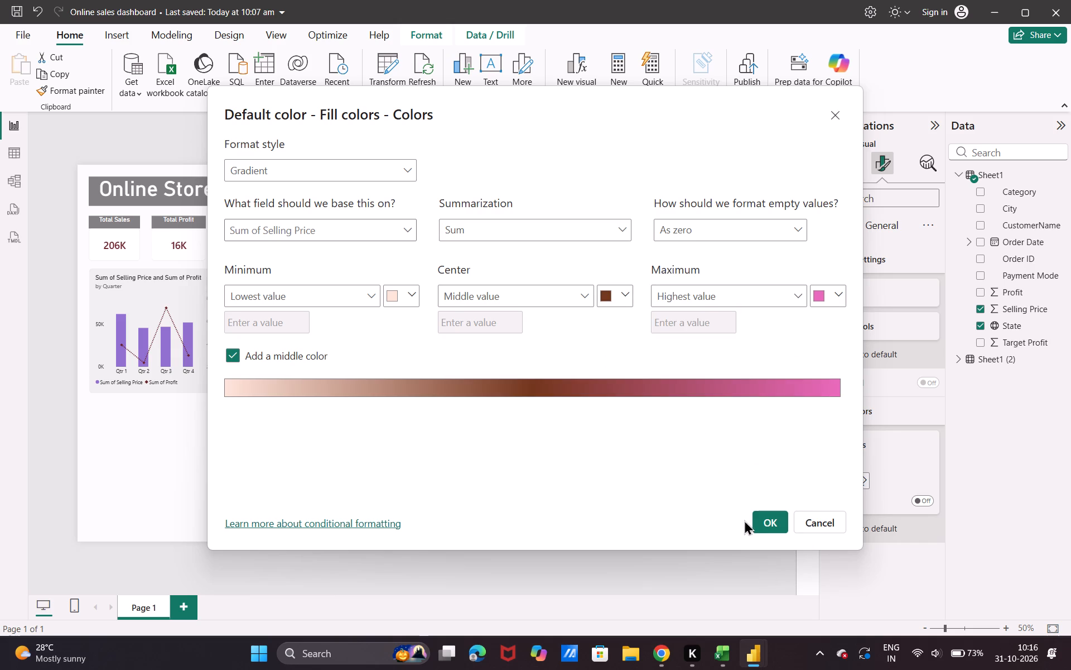
pyautogui.click(764, 526)
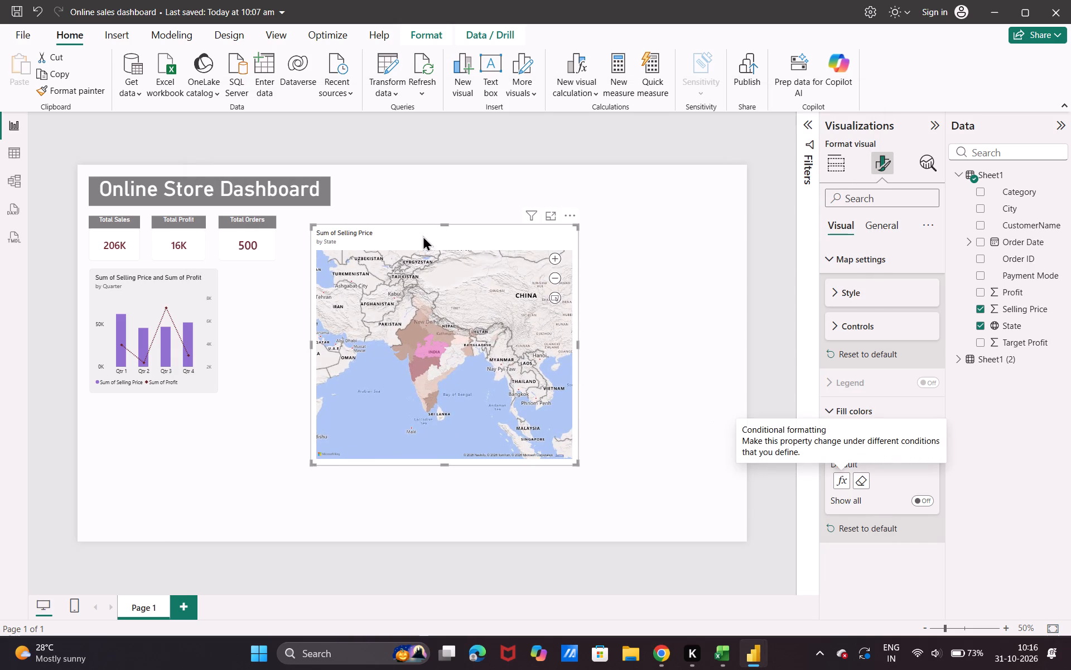